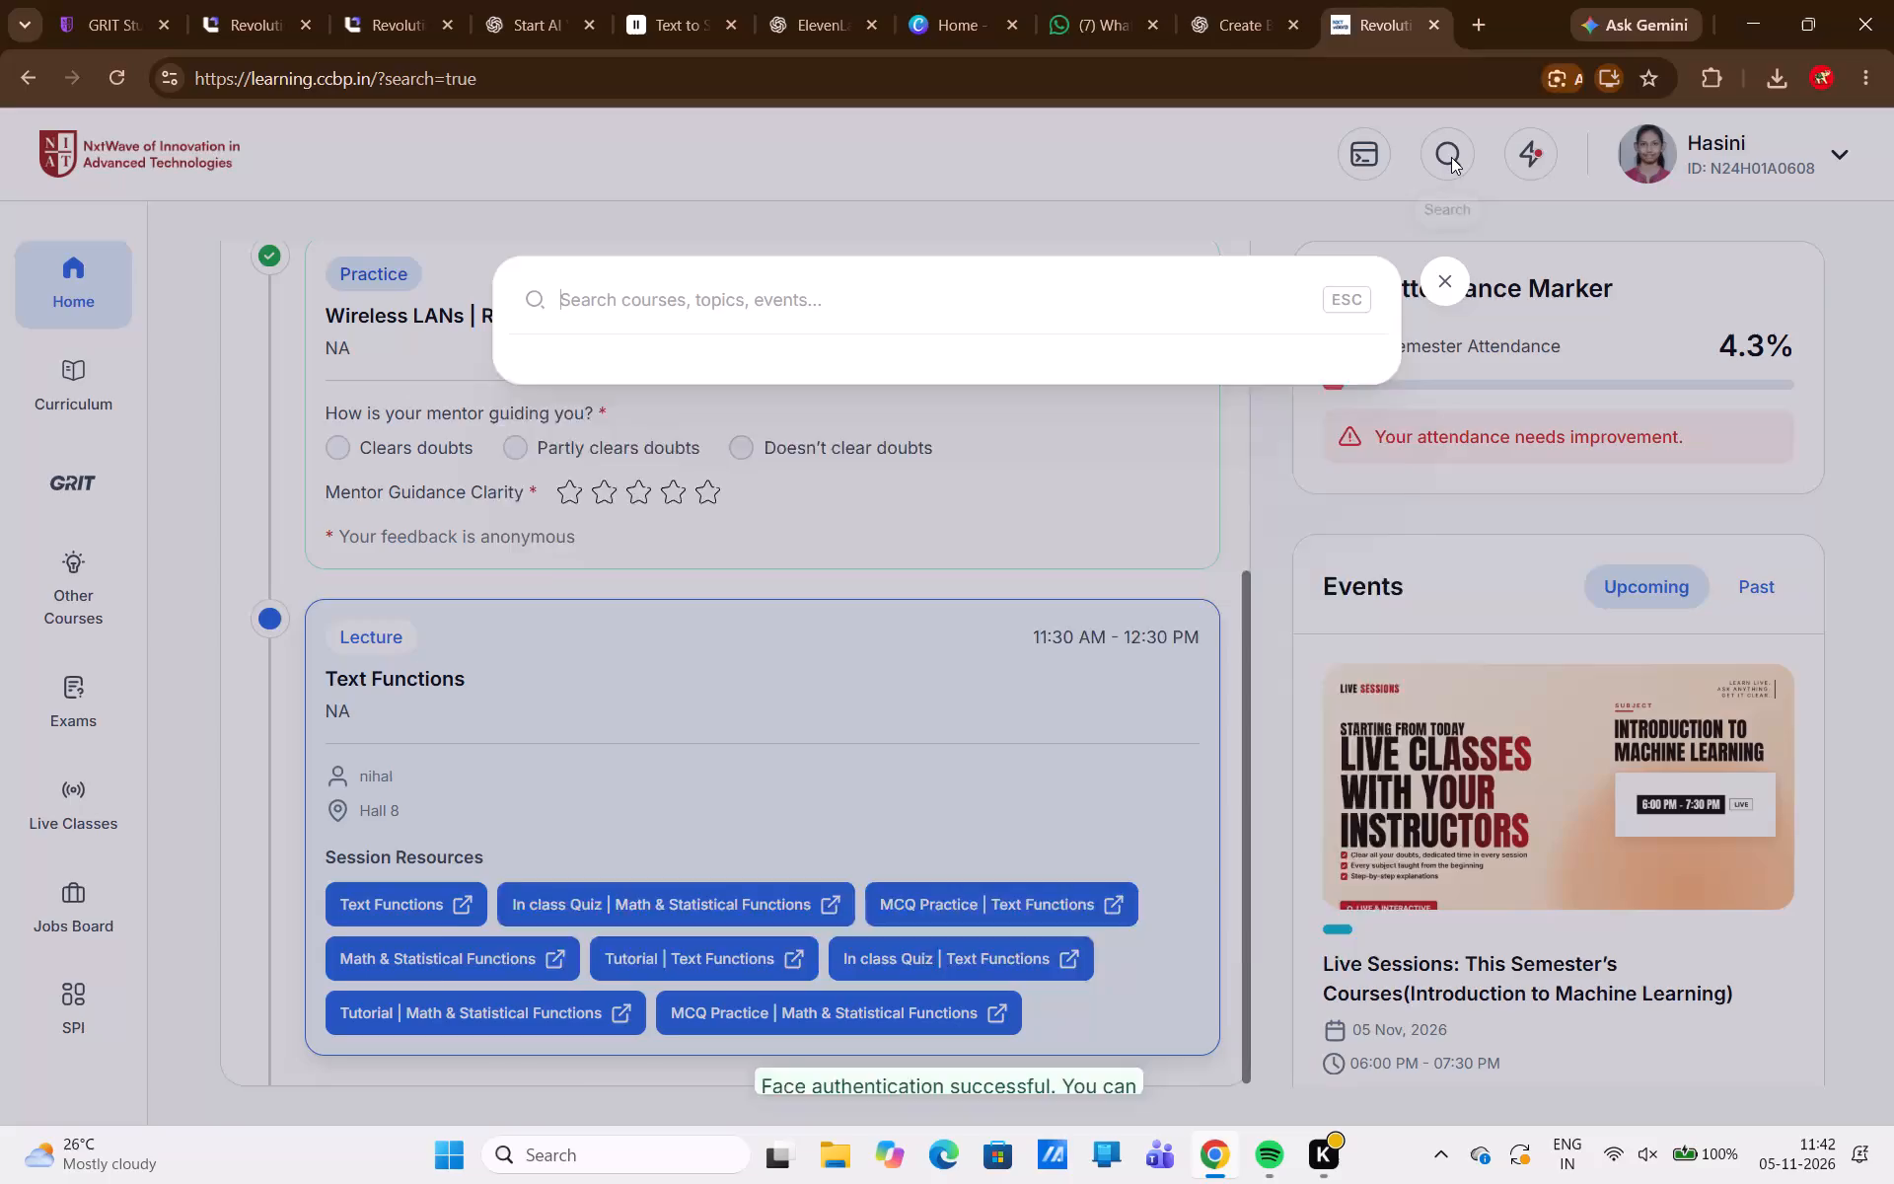
Search the learning portal for "scatter".
{"action": "type", "text": "scat"}
{"action": "type", "text": "ter"}
{"action": "key", "text": "Return"}
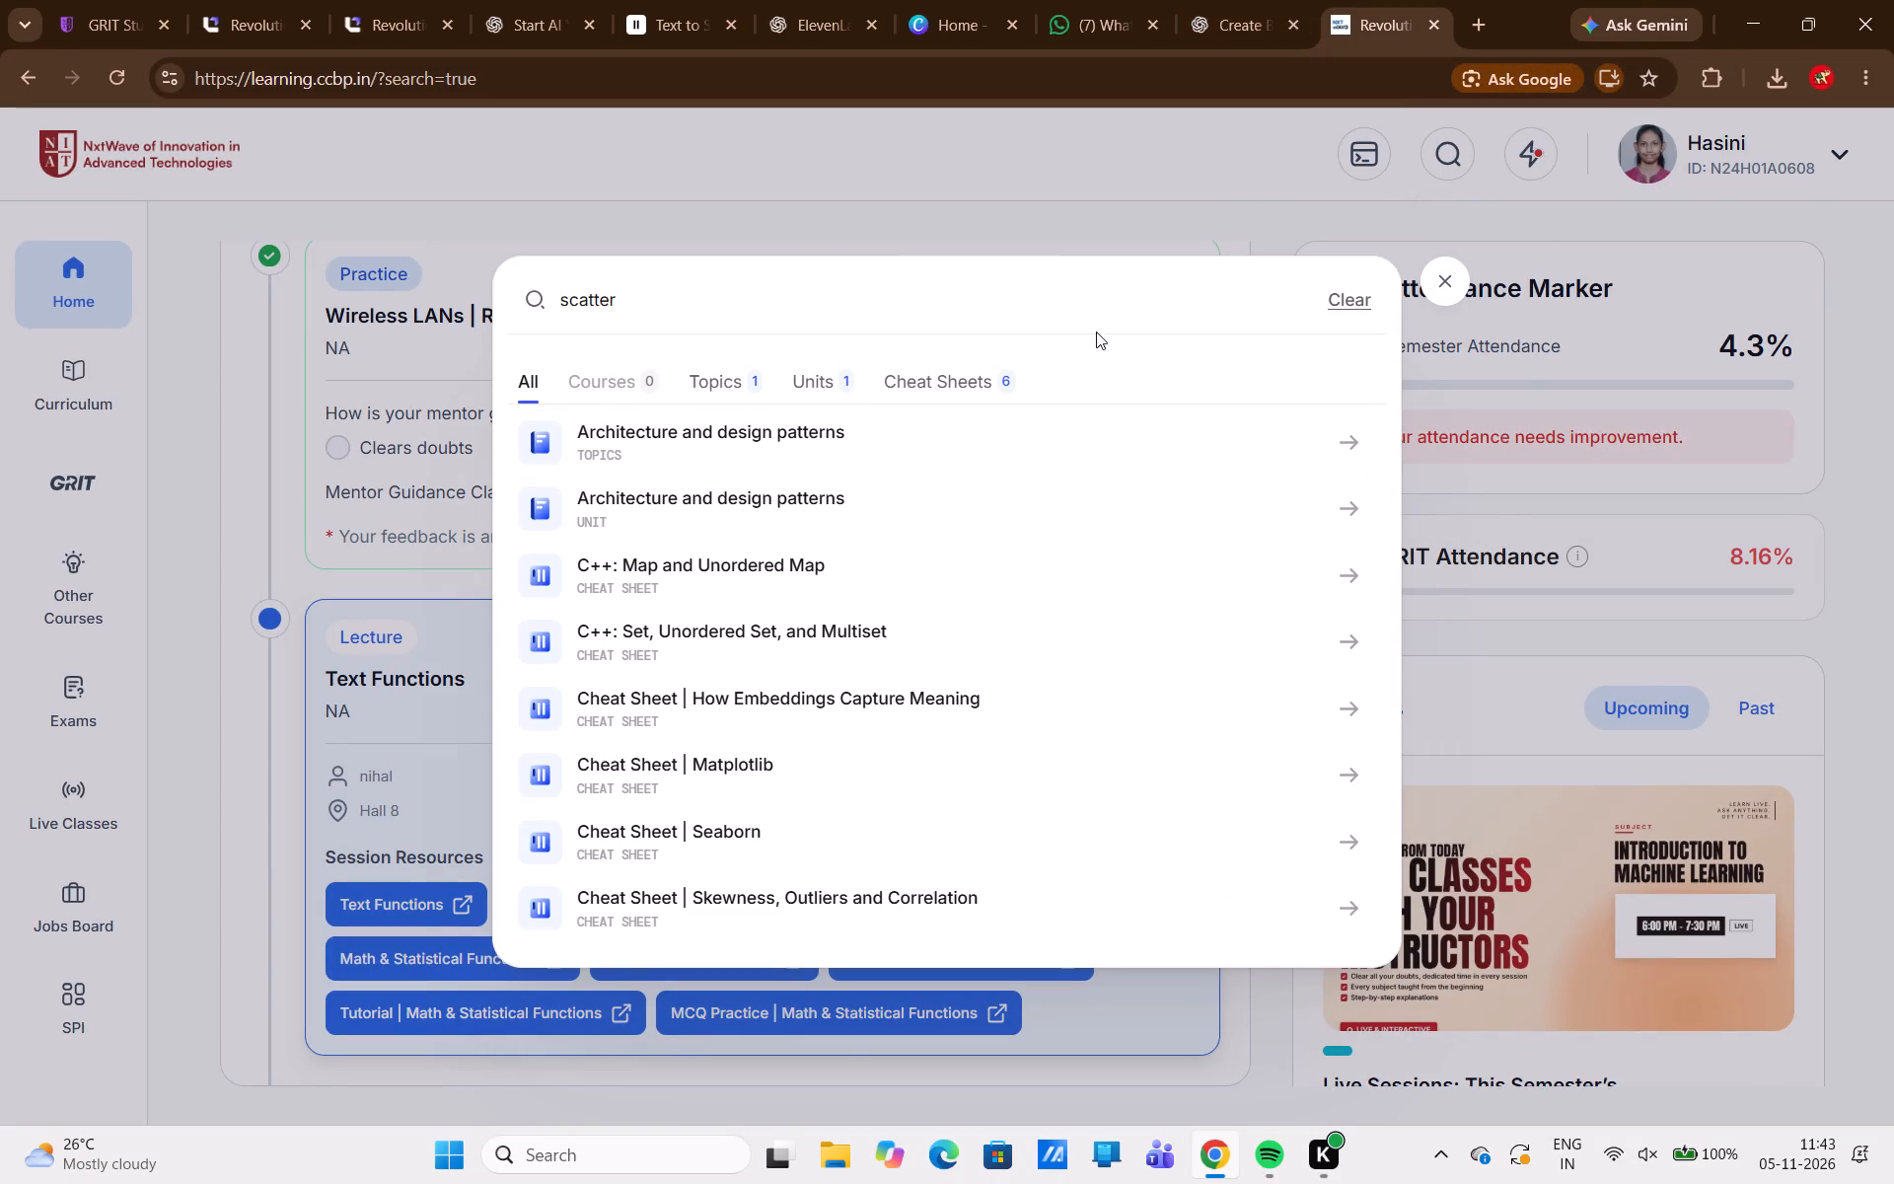
Replace the portal search with the recent search DAX and open the first matching result.
{"action": "key", "text": "BackSpace"}
{"action": "key", "text": "BackSpace"}
{"action": "key", "text": "BackSpace"}
{"action": "key", "text": "BackSpace"}
{"action": "key", "text": "BackSpace"}
{"action": "key", "text": "BackSpace"}
{"action": "key", "text": "BackSpace"}
{"action": "key", "text": "BackSpace"}
{"action": "key", "text": "BackSpace"}
{"action": "key", "text": "BackSpace"}
{"action": "key", "text": "BackSpace"}
{"action": "key", "text": "BackSpace"}
{"action": "key", "text": "BackSpace"}
{"action": "key", "text": "BackSpace"}
{"action": "key", "text": "BackSpace"}
{"action": "key", "text": "BackSpace"}
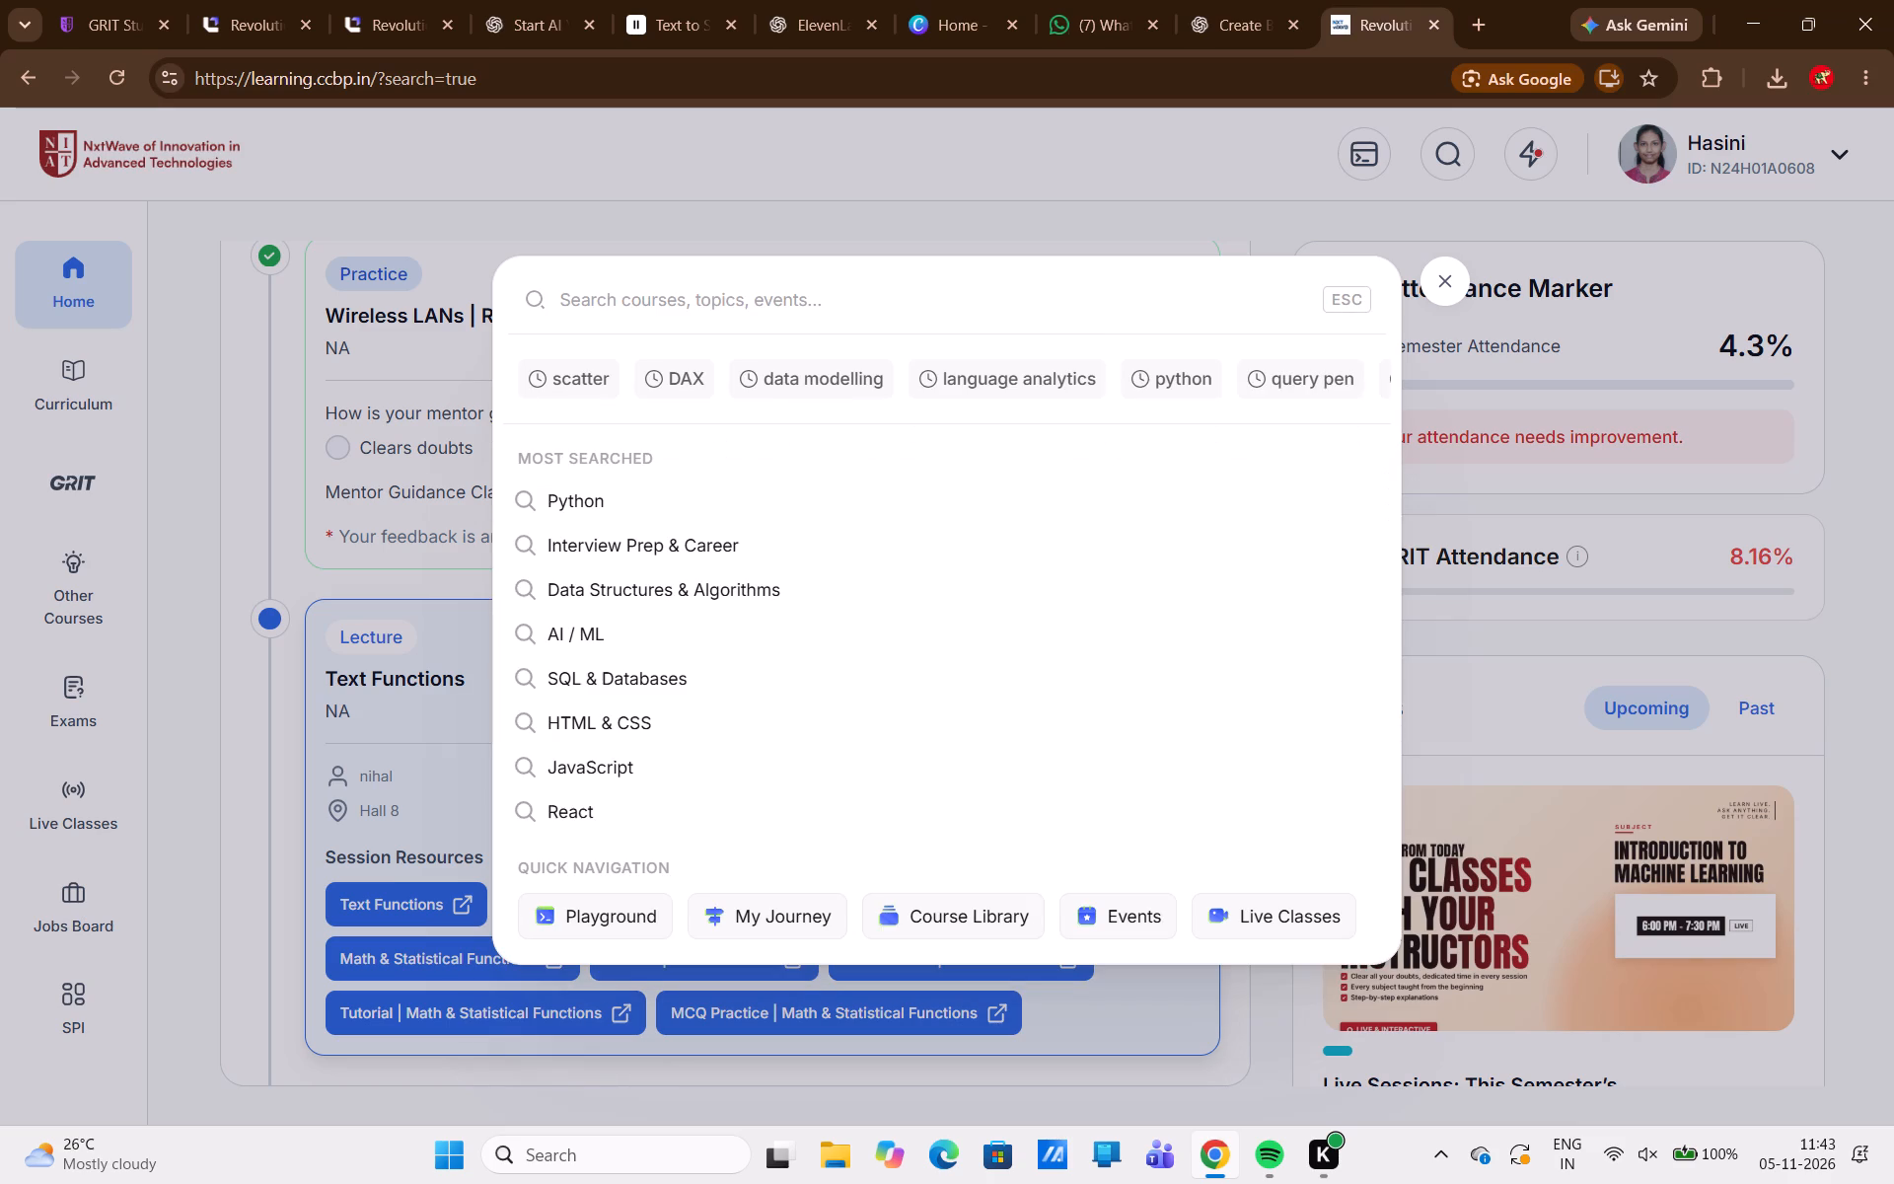
{"action": "left_click", "coordinate": [686, 369]}
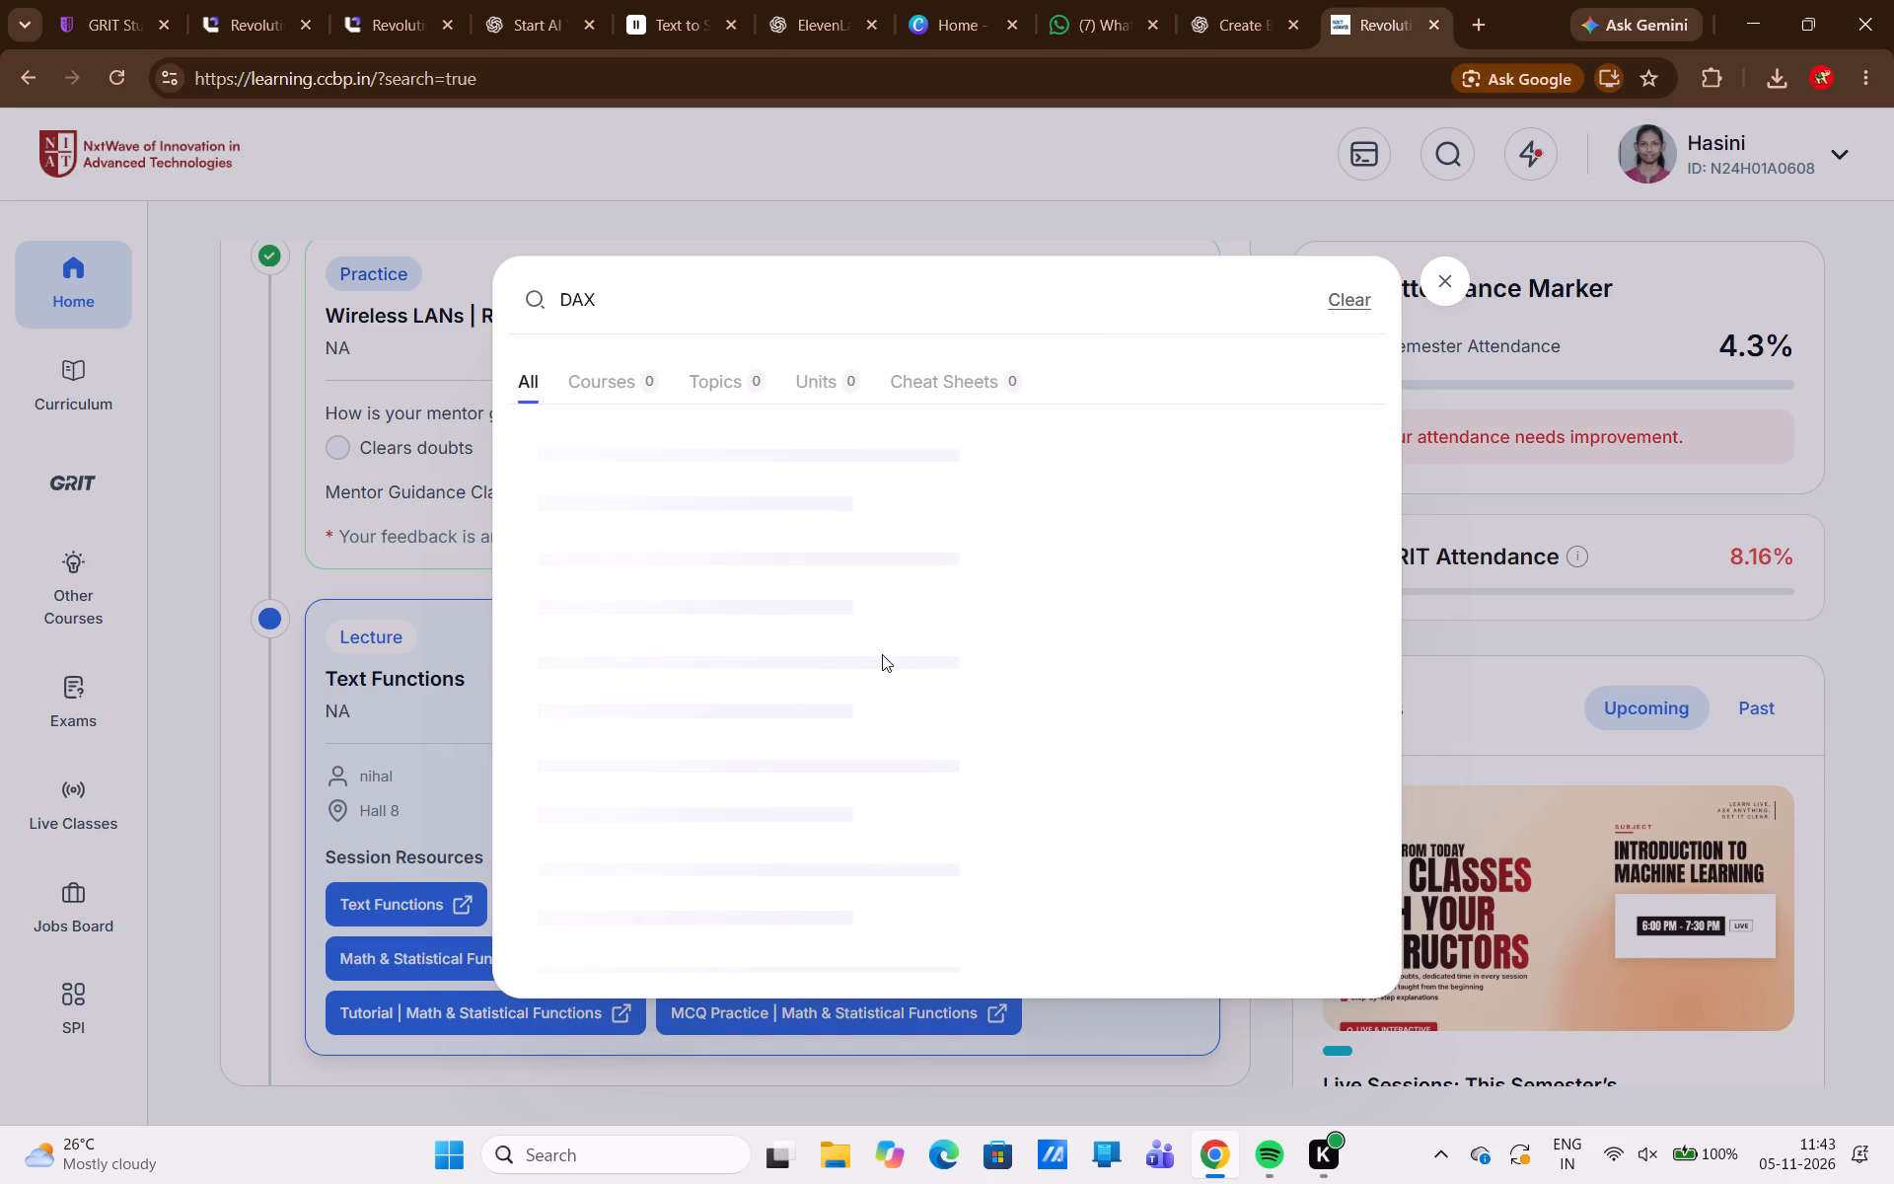
{"action": "left_click", "coordinate": [893, 437]}
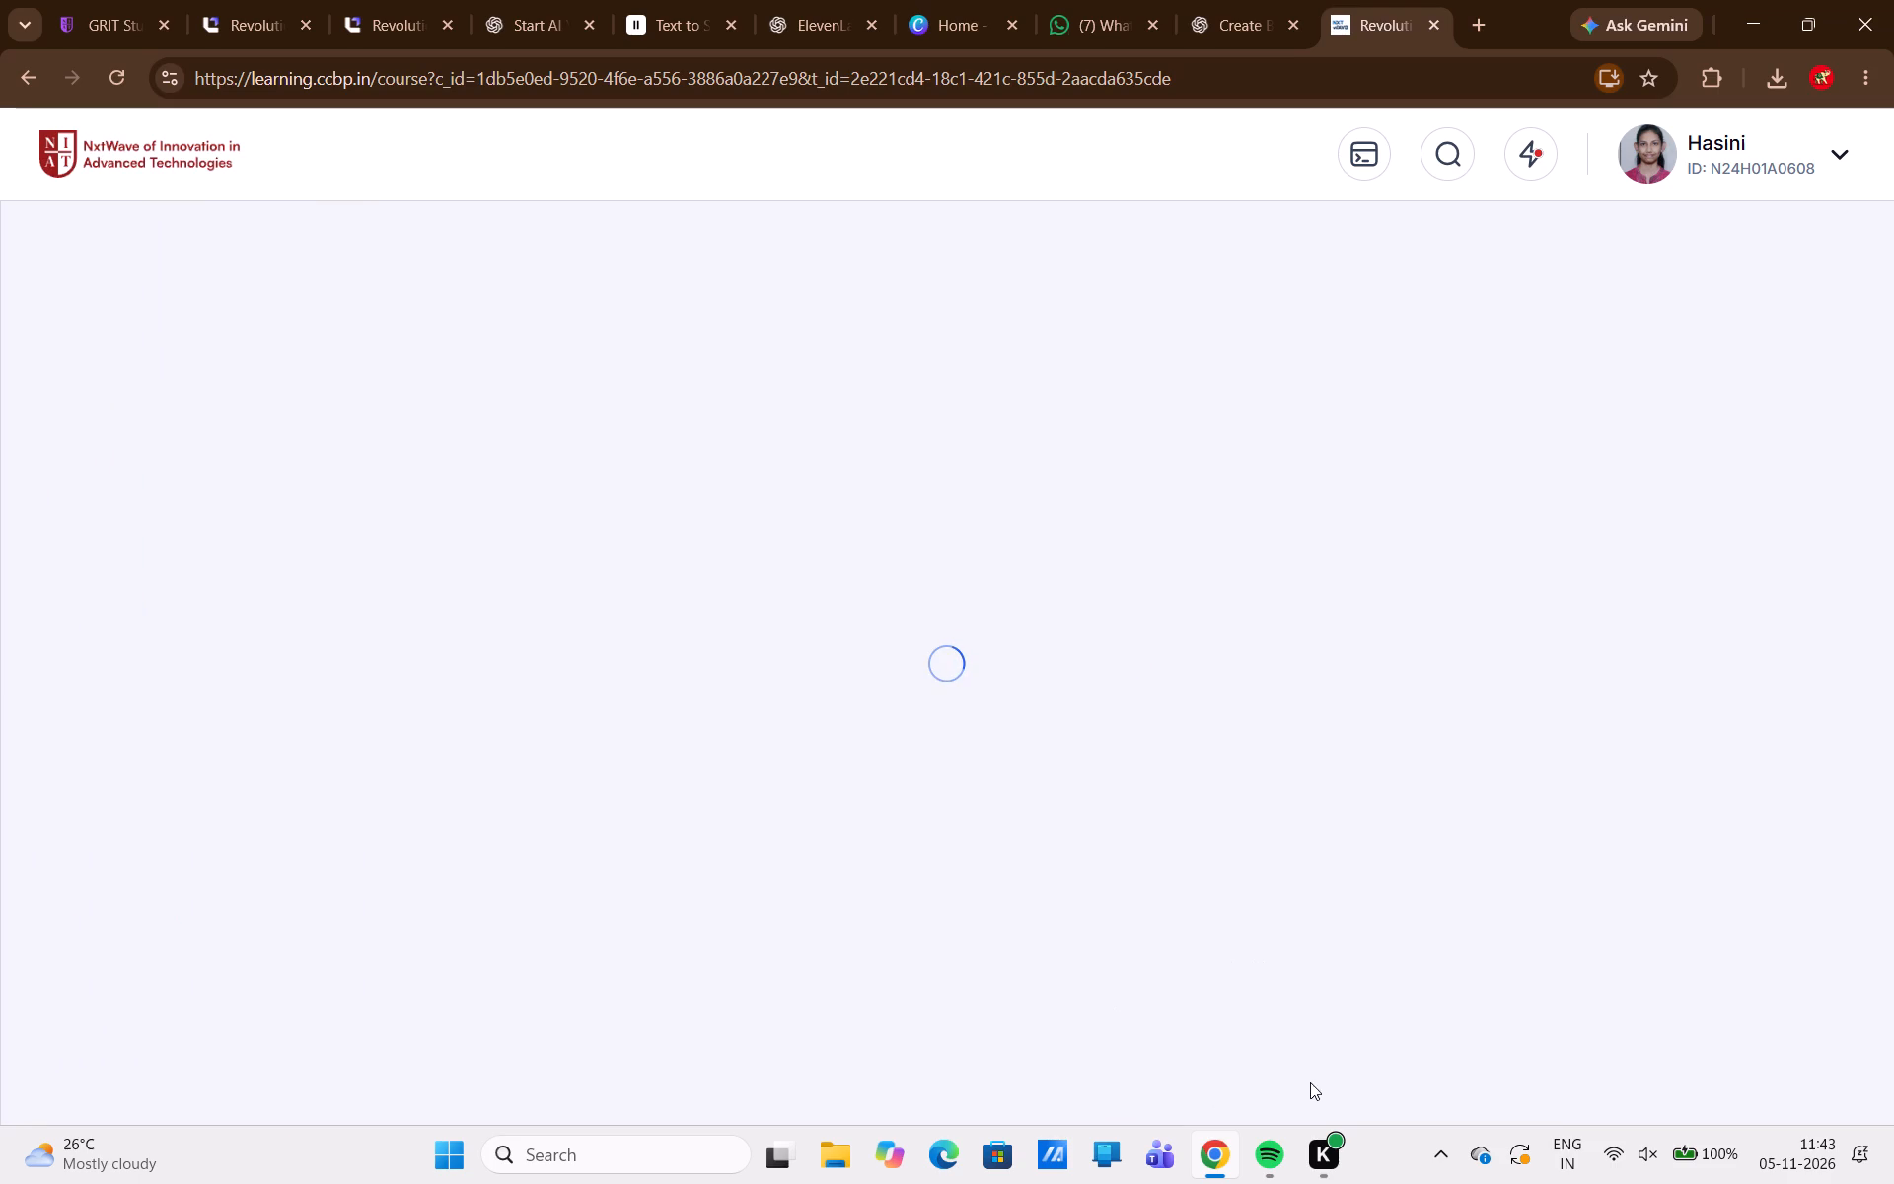
Find and launch Power BI Desktop.
{"action": "left_click", "coordinate": [620, 1148]}
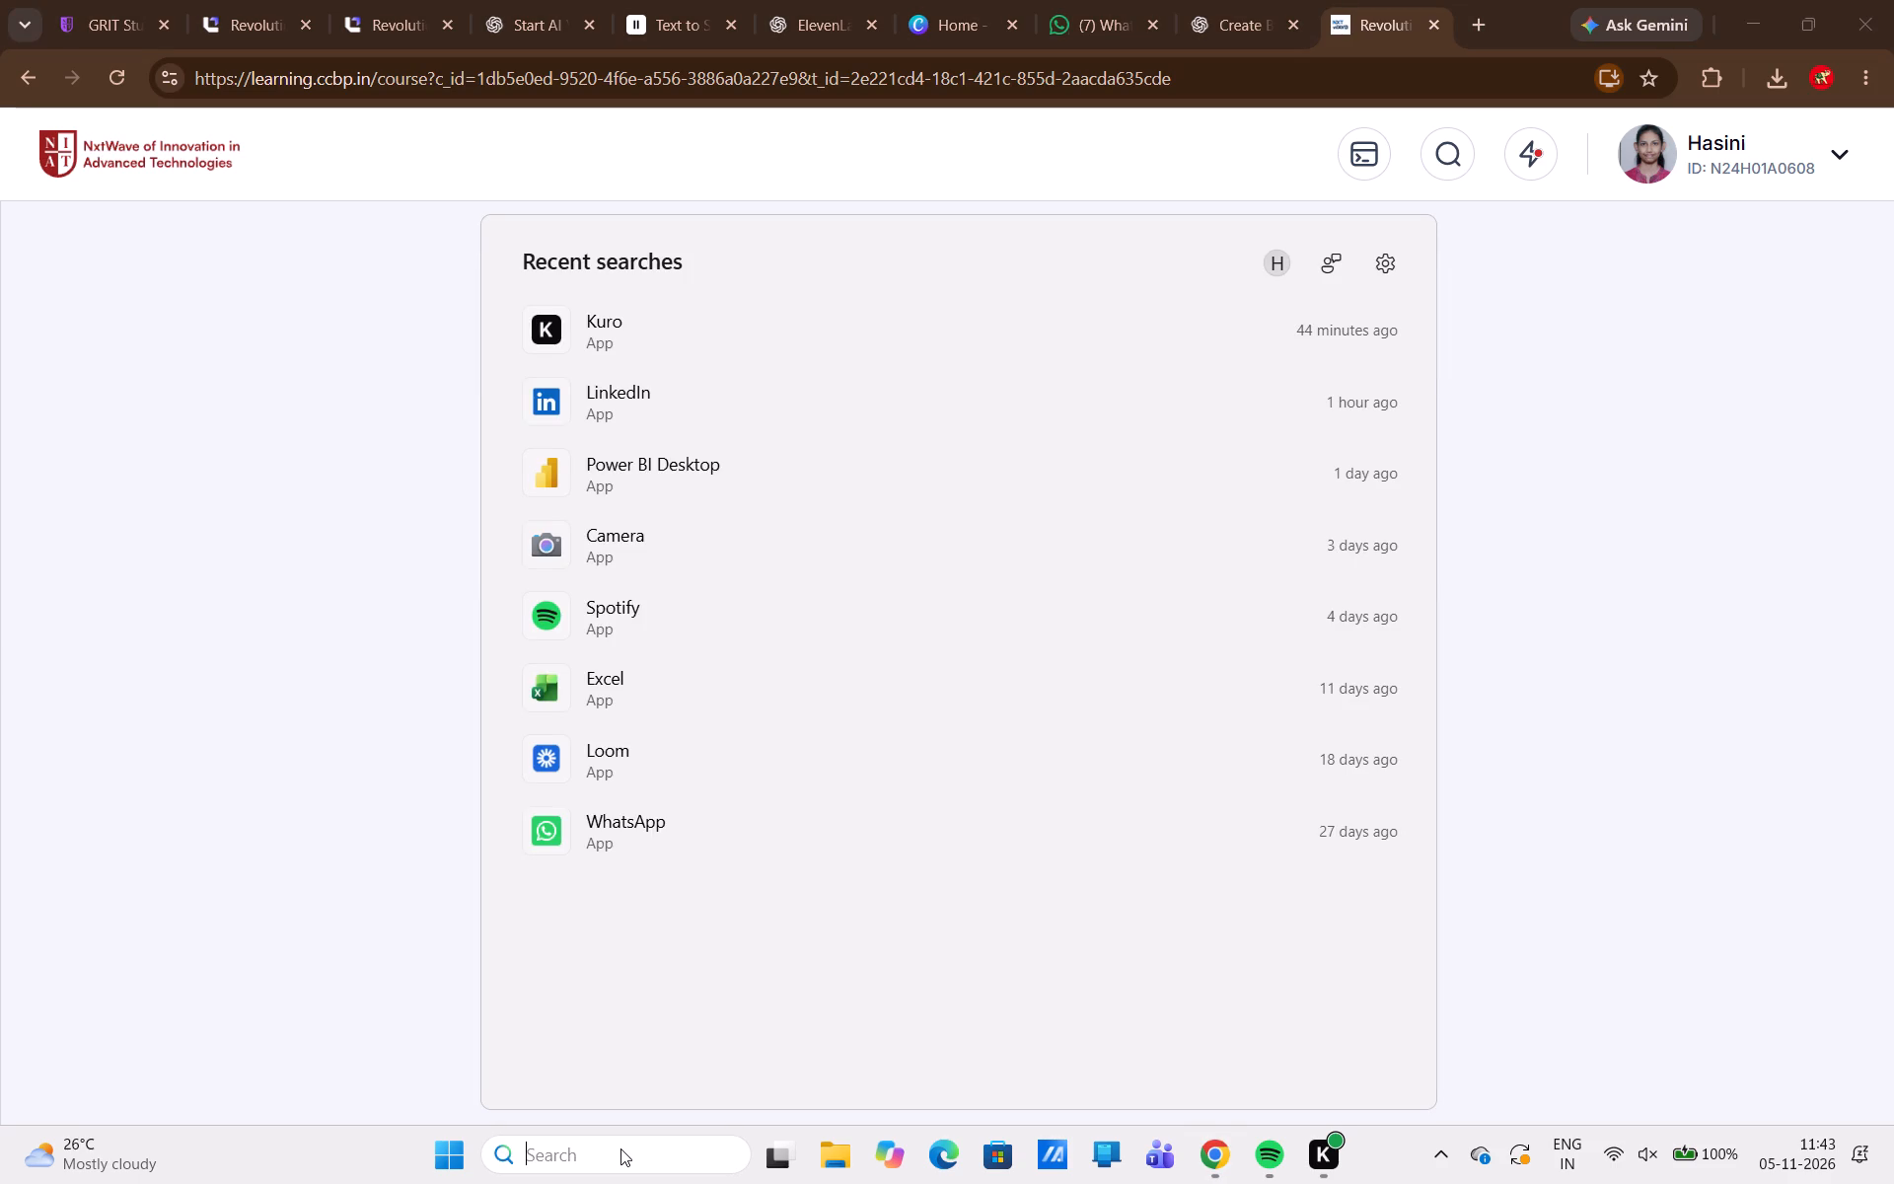
{"action": "key", "text": "p"}
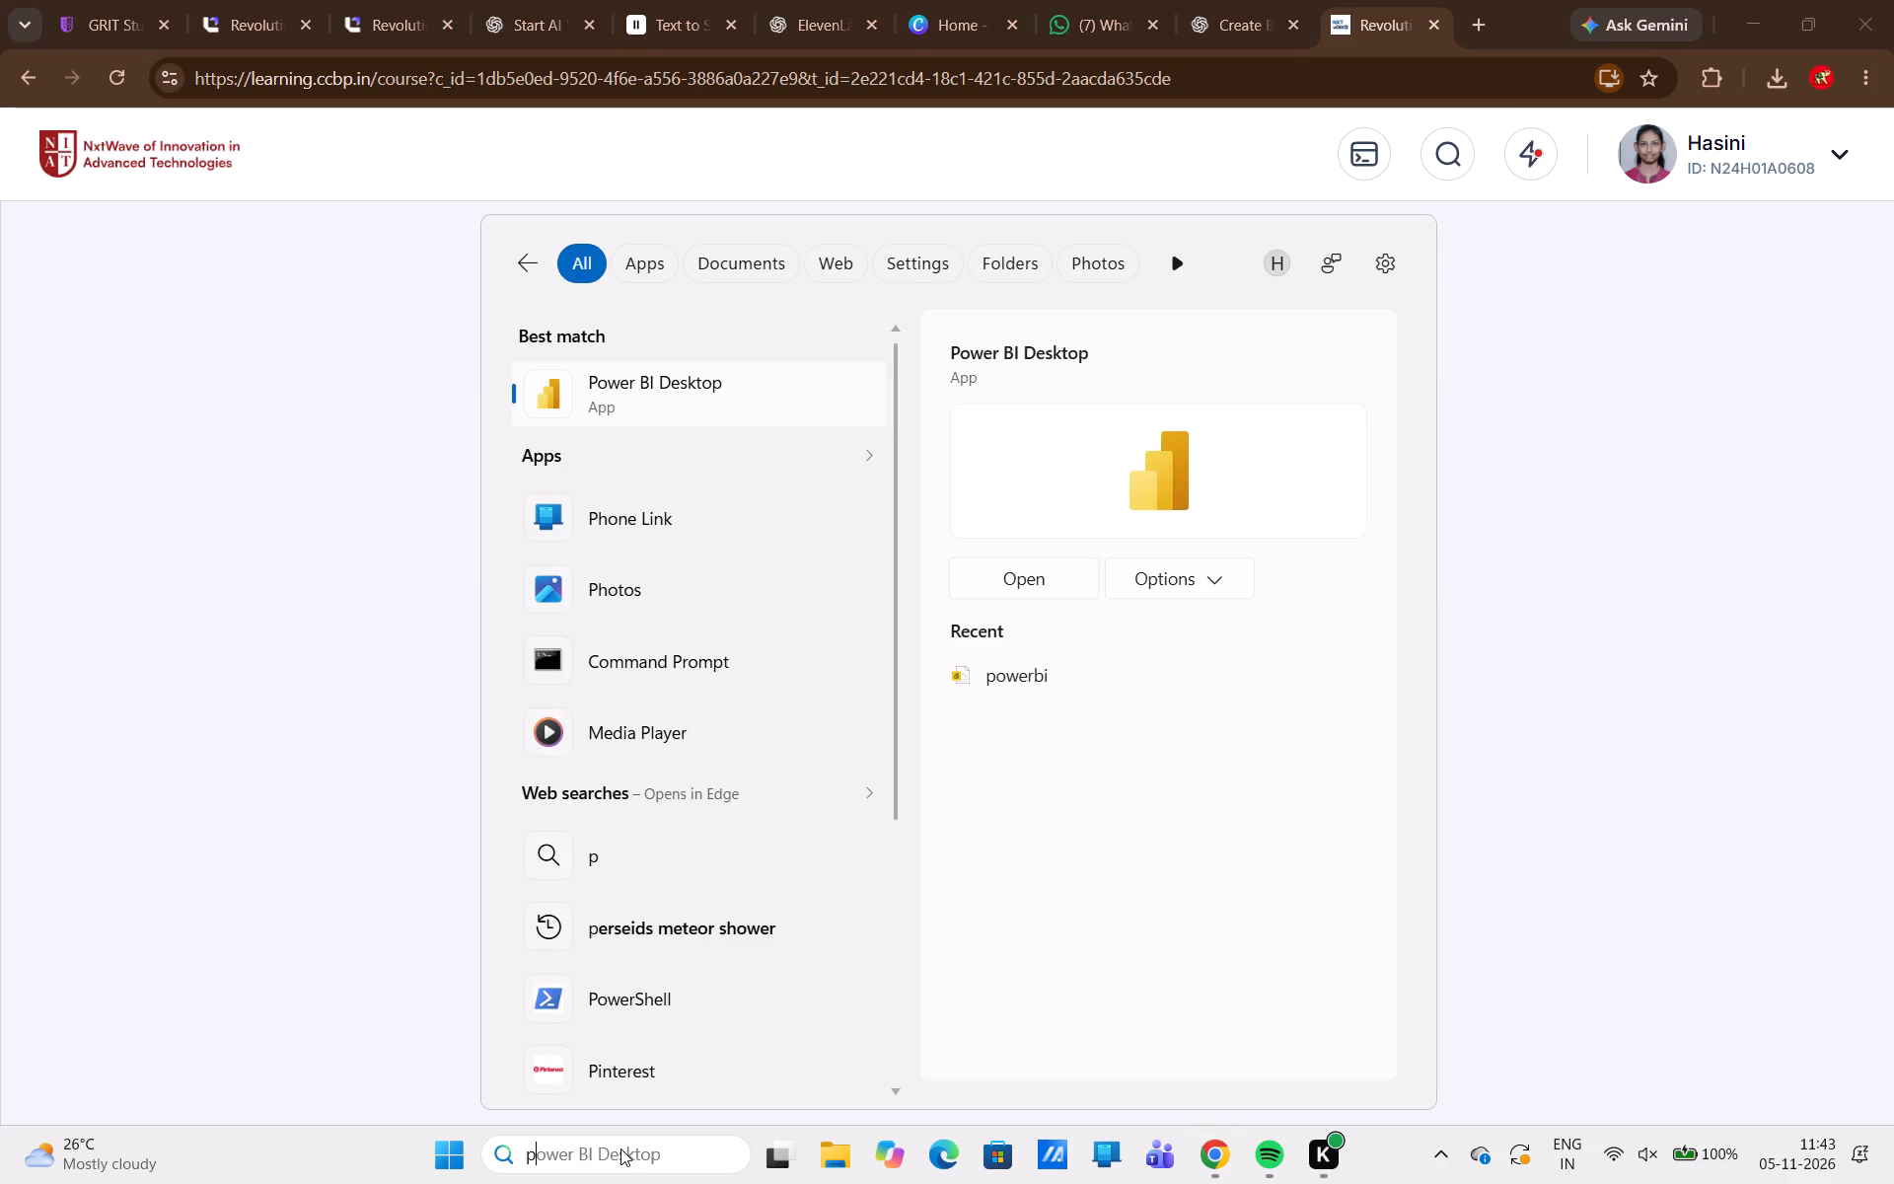
{"action": "key", "text": "Return"}
{"action": "key", "text": "Return"}
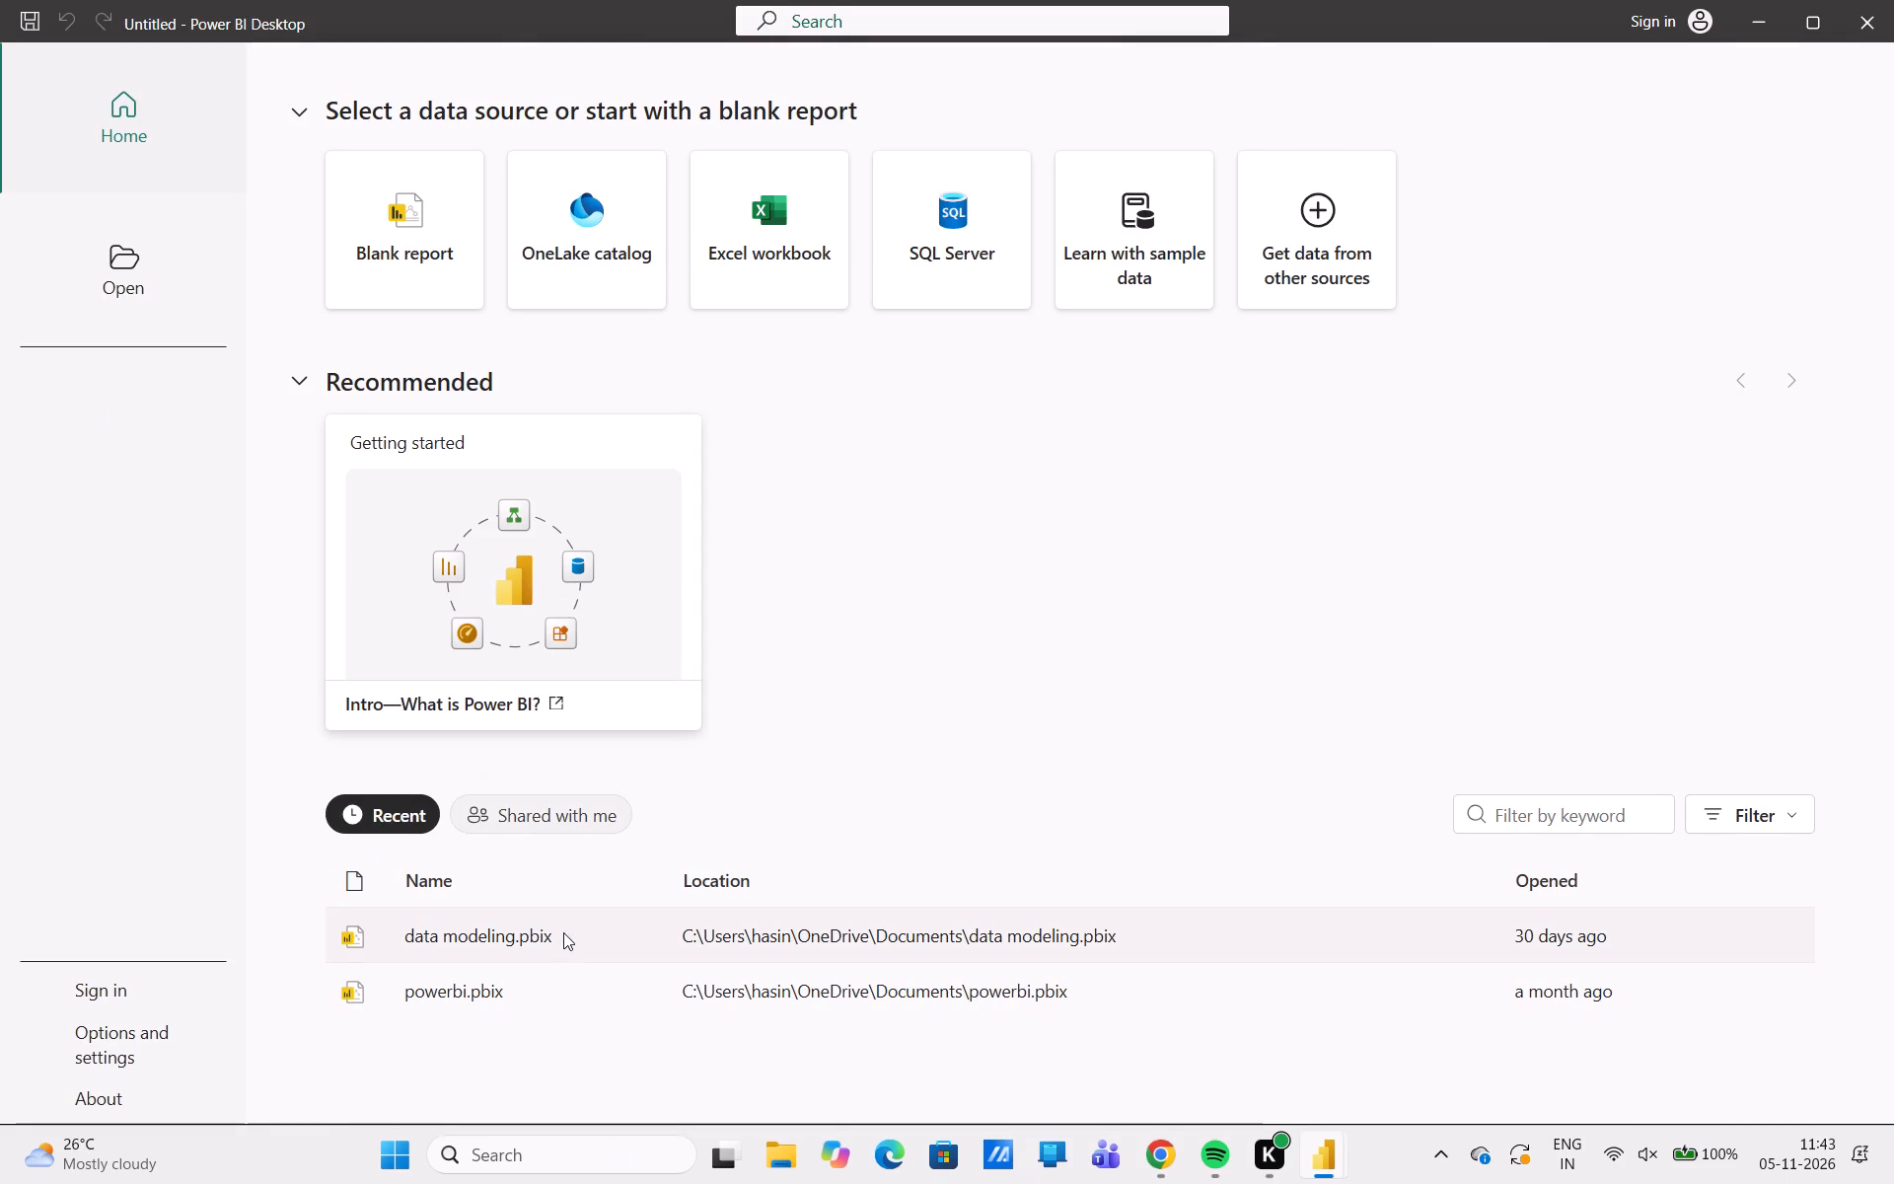
Start a blank report and stay on its empty canvas.
{"action": "left_click", "coordinate": [143, 251]}
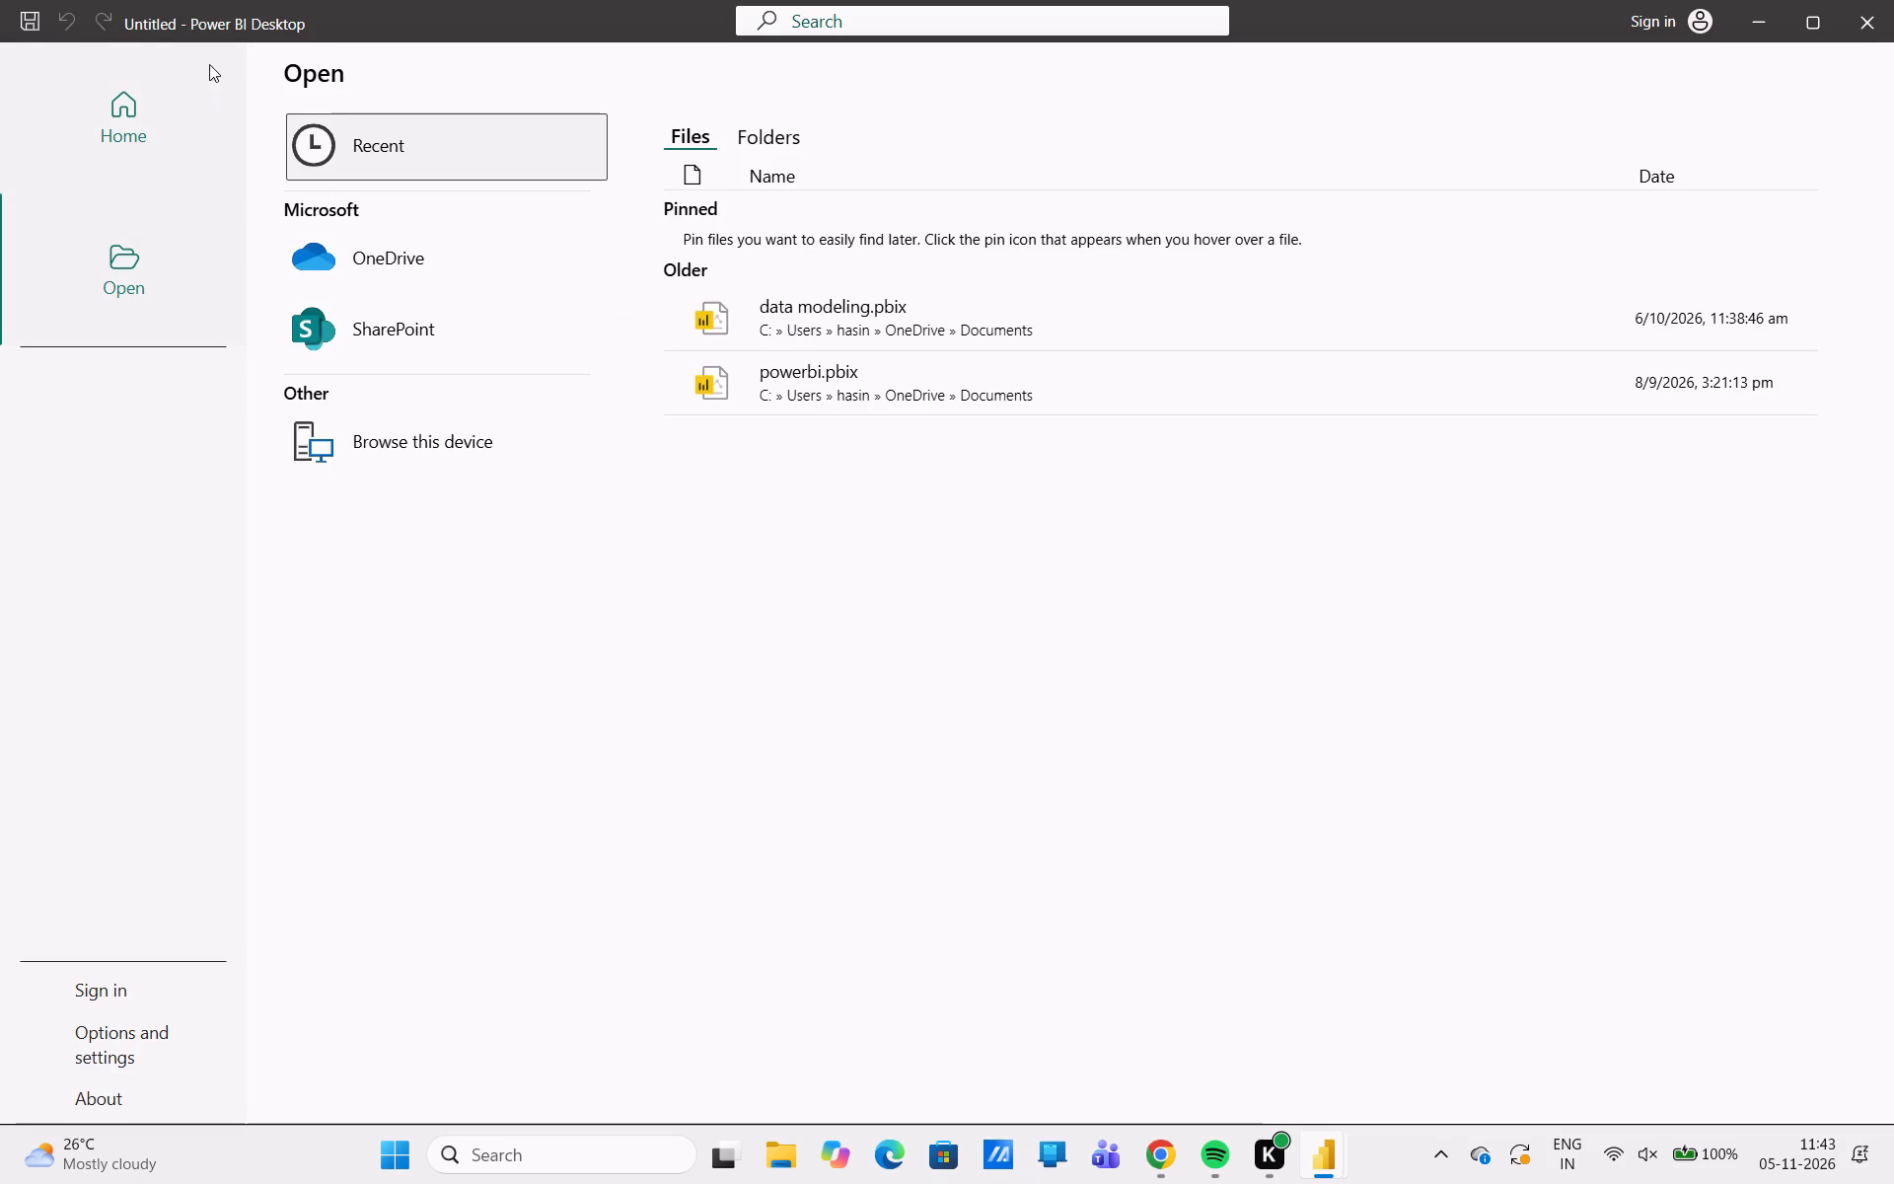
{"action": "left_click", "coordinate": [148, 144]}
{"action": "left_click", "coordinate": [428, 247]}
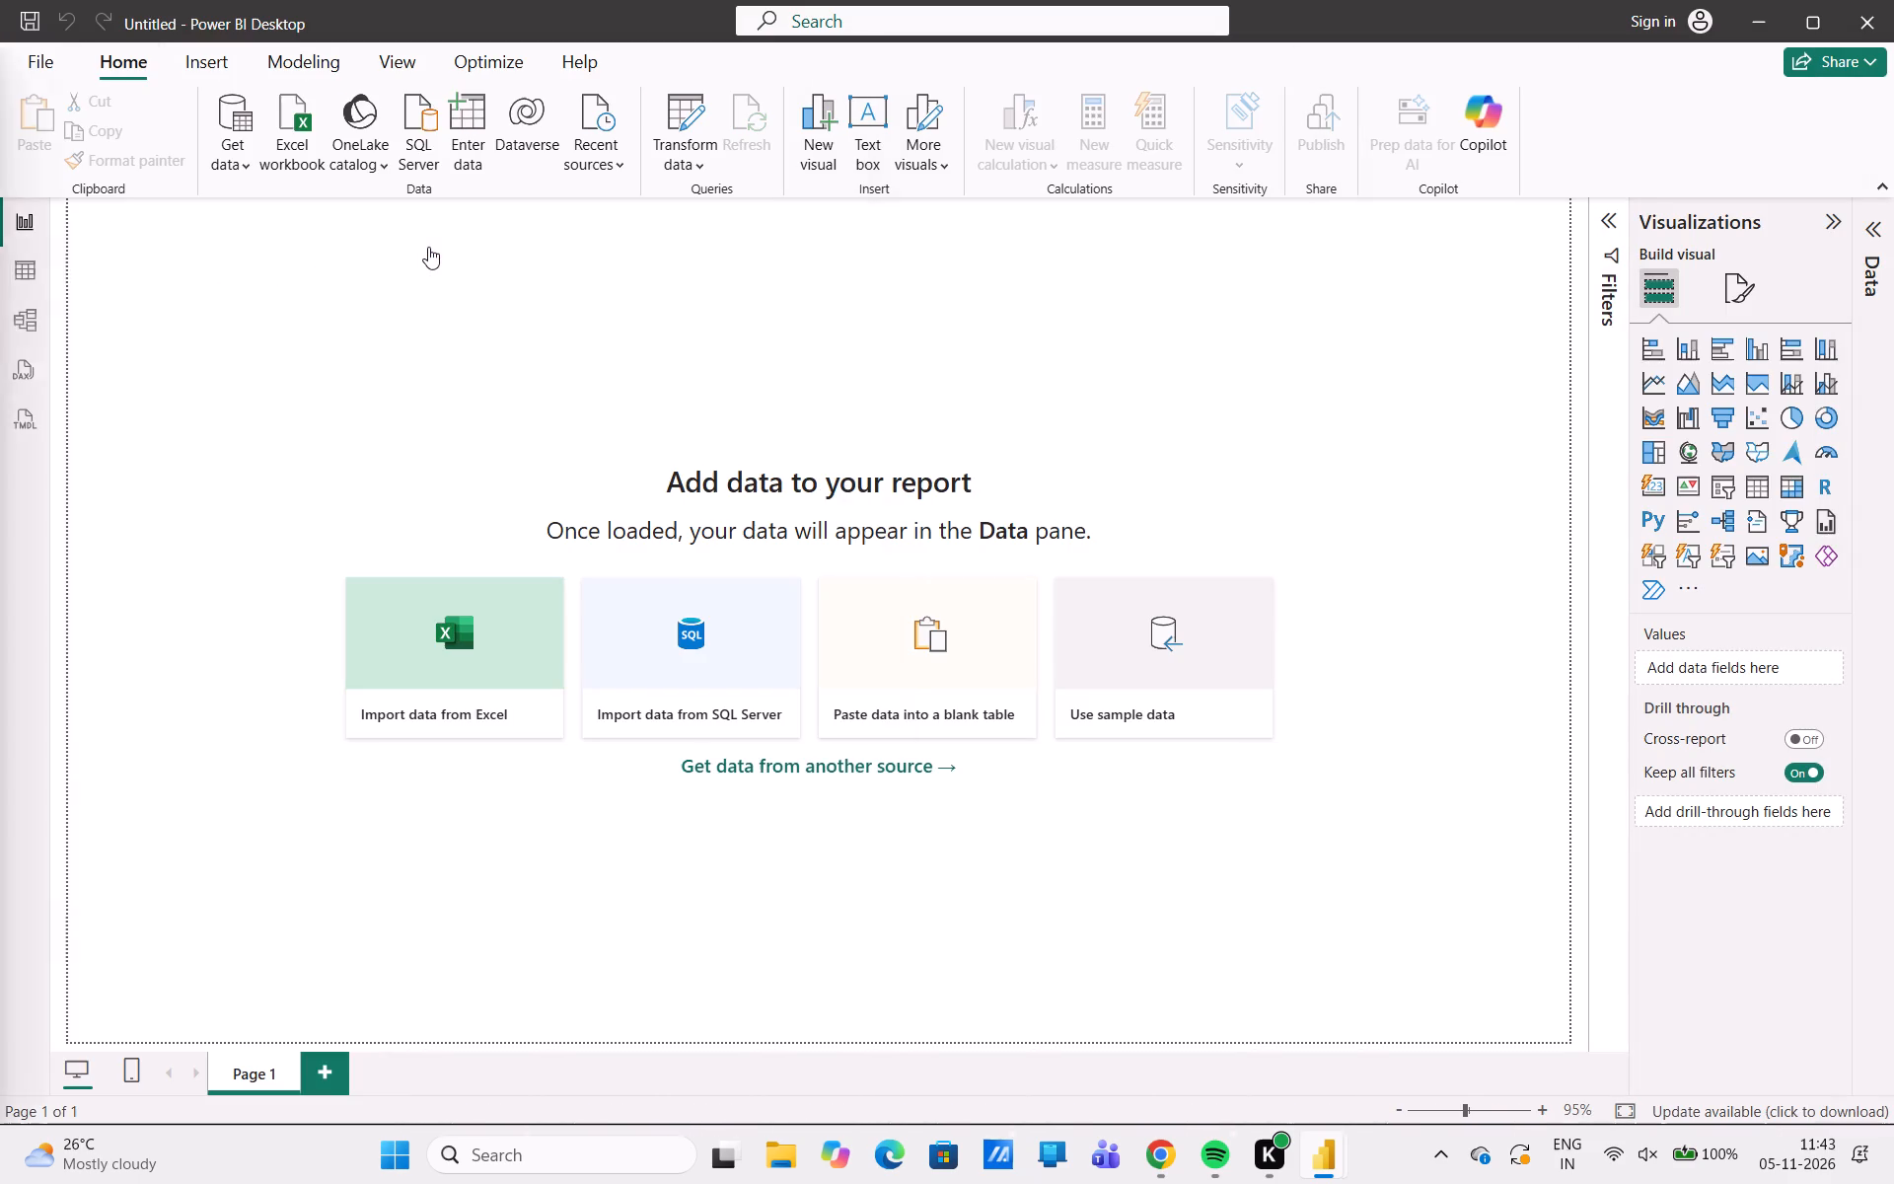
{"action": "left_click", "coordinate": [36, 61]}
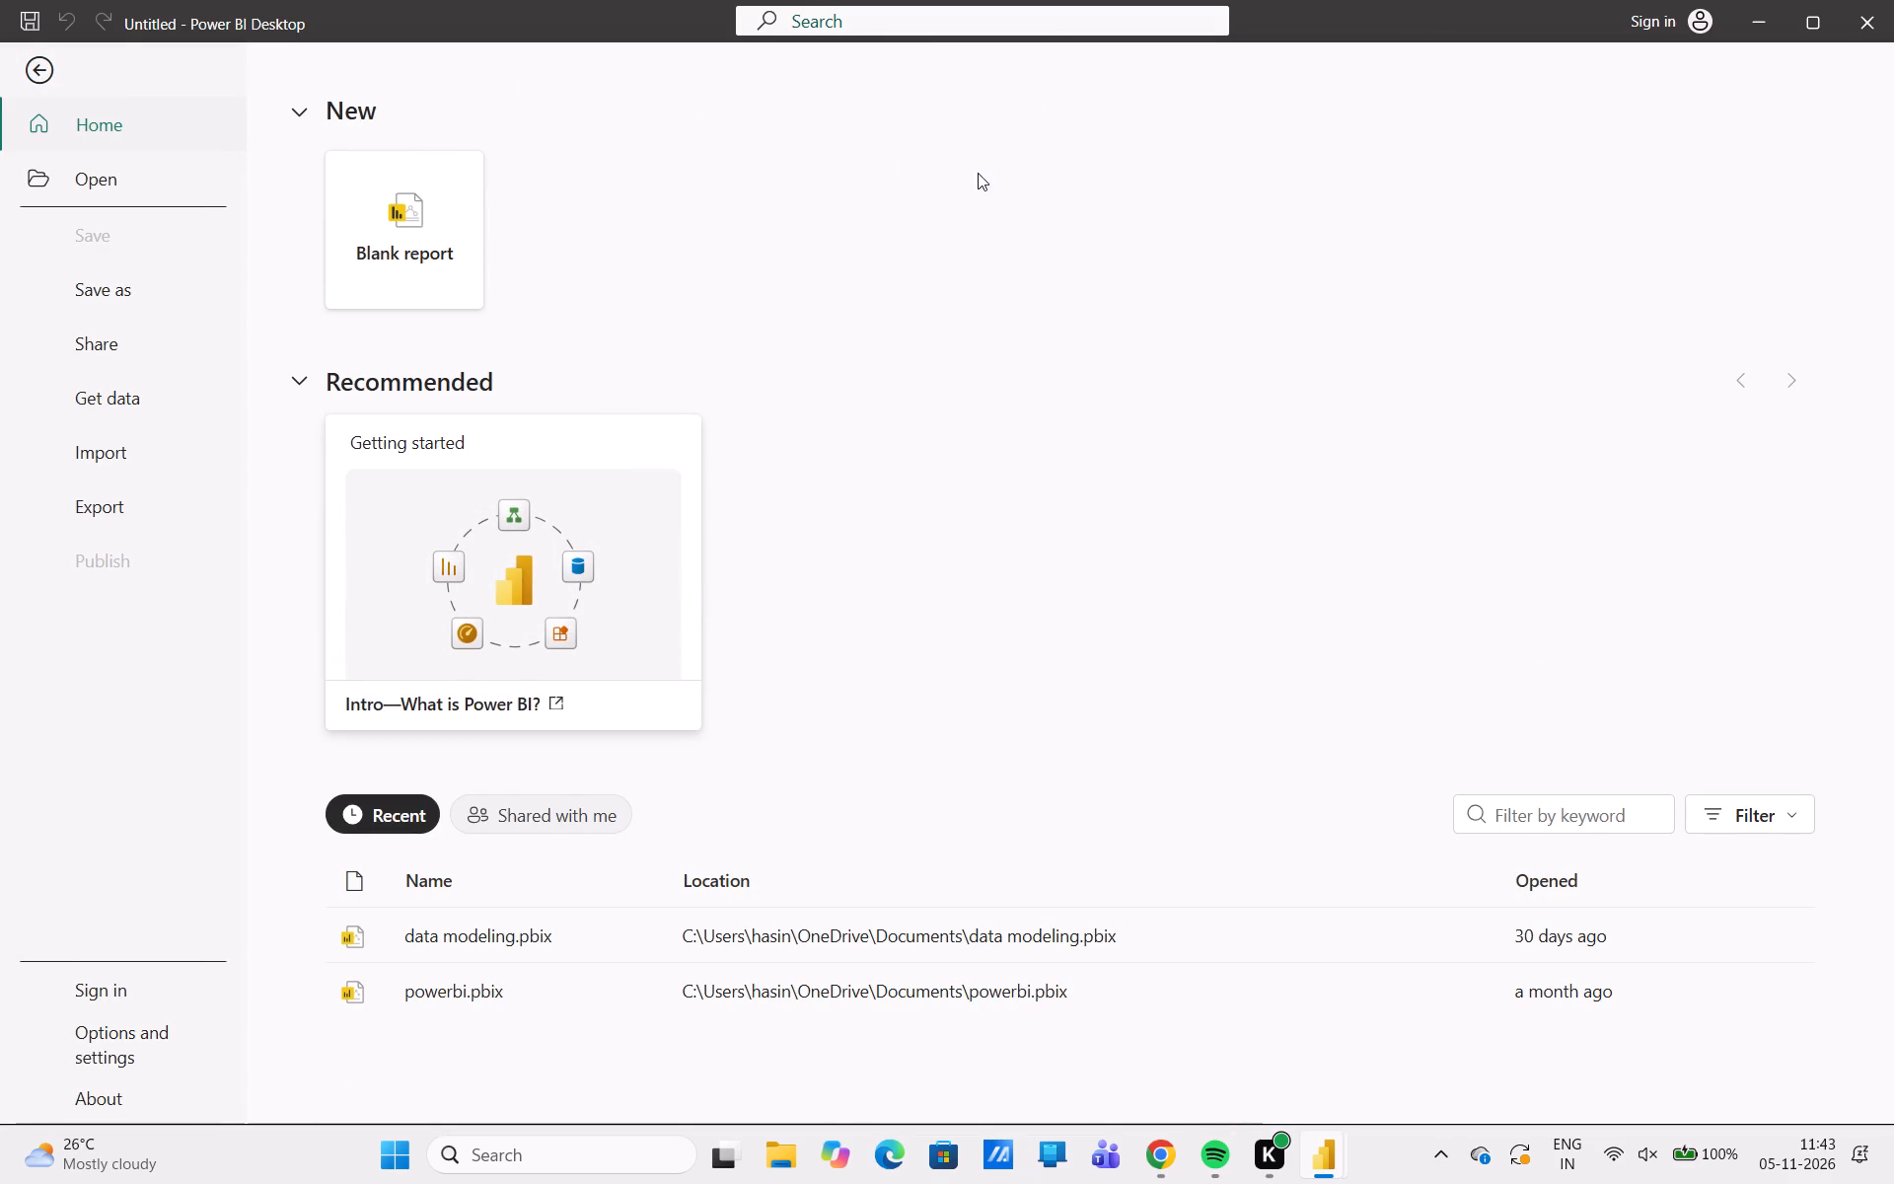
{"action": "left_click", "coordinate": [45, 84]}
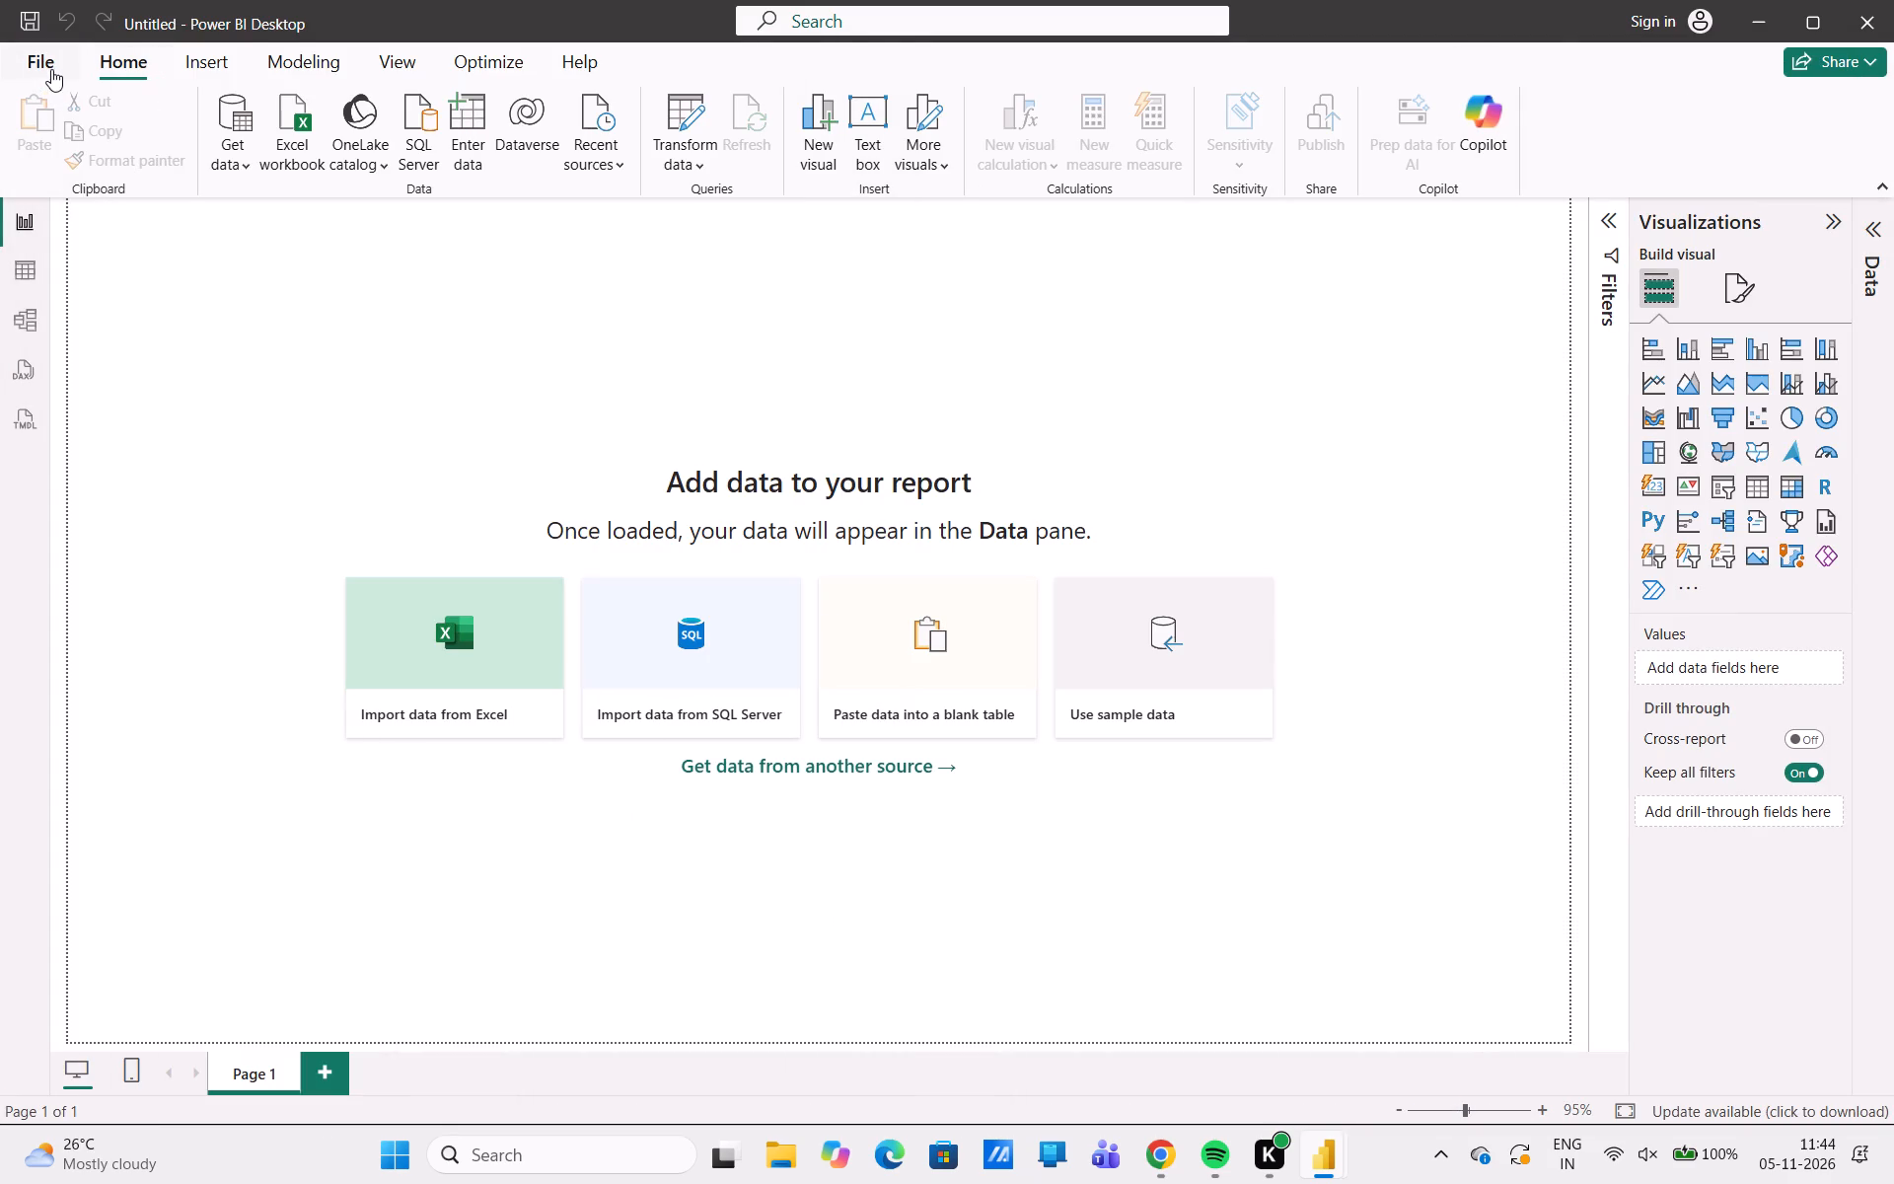
Import data from the recent Excel workbook Dax_Dataset (2).
{"action": "left_click", "coordinate": [492, 664]}
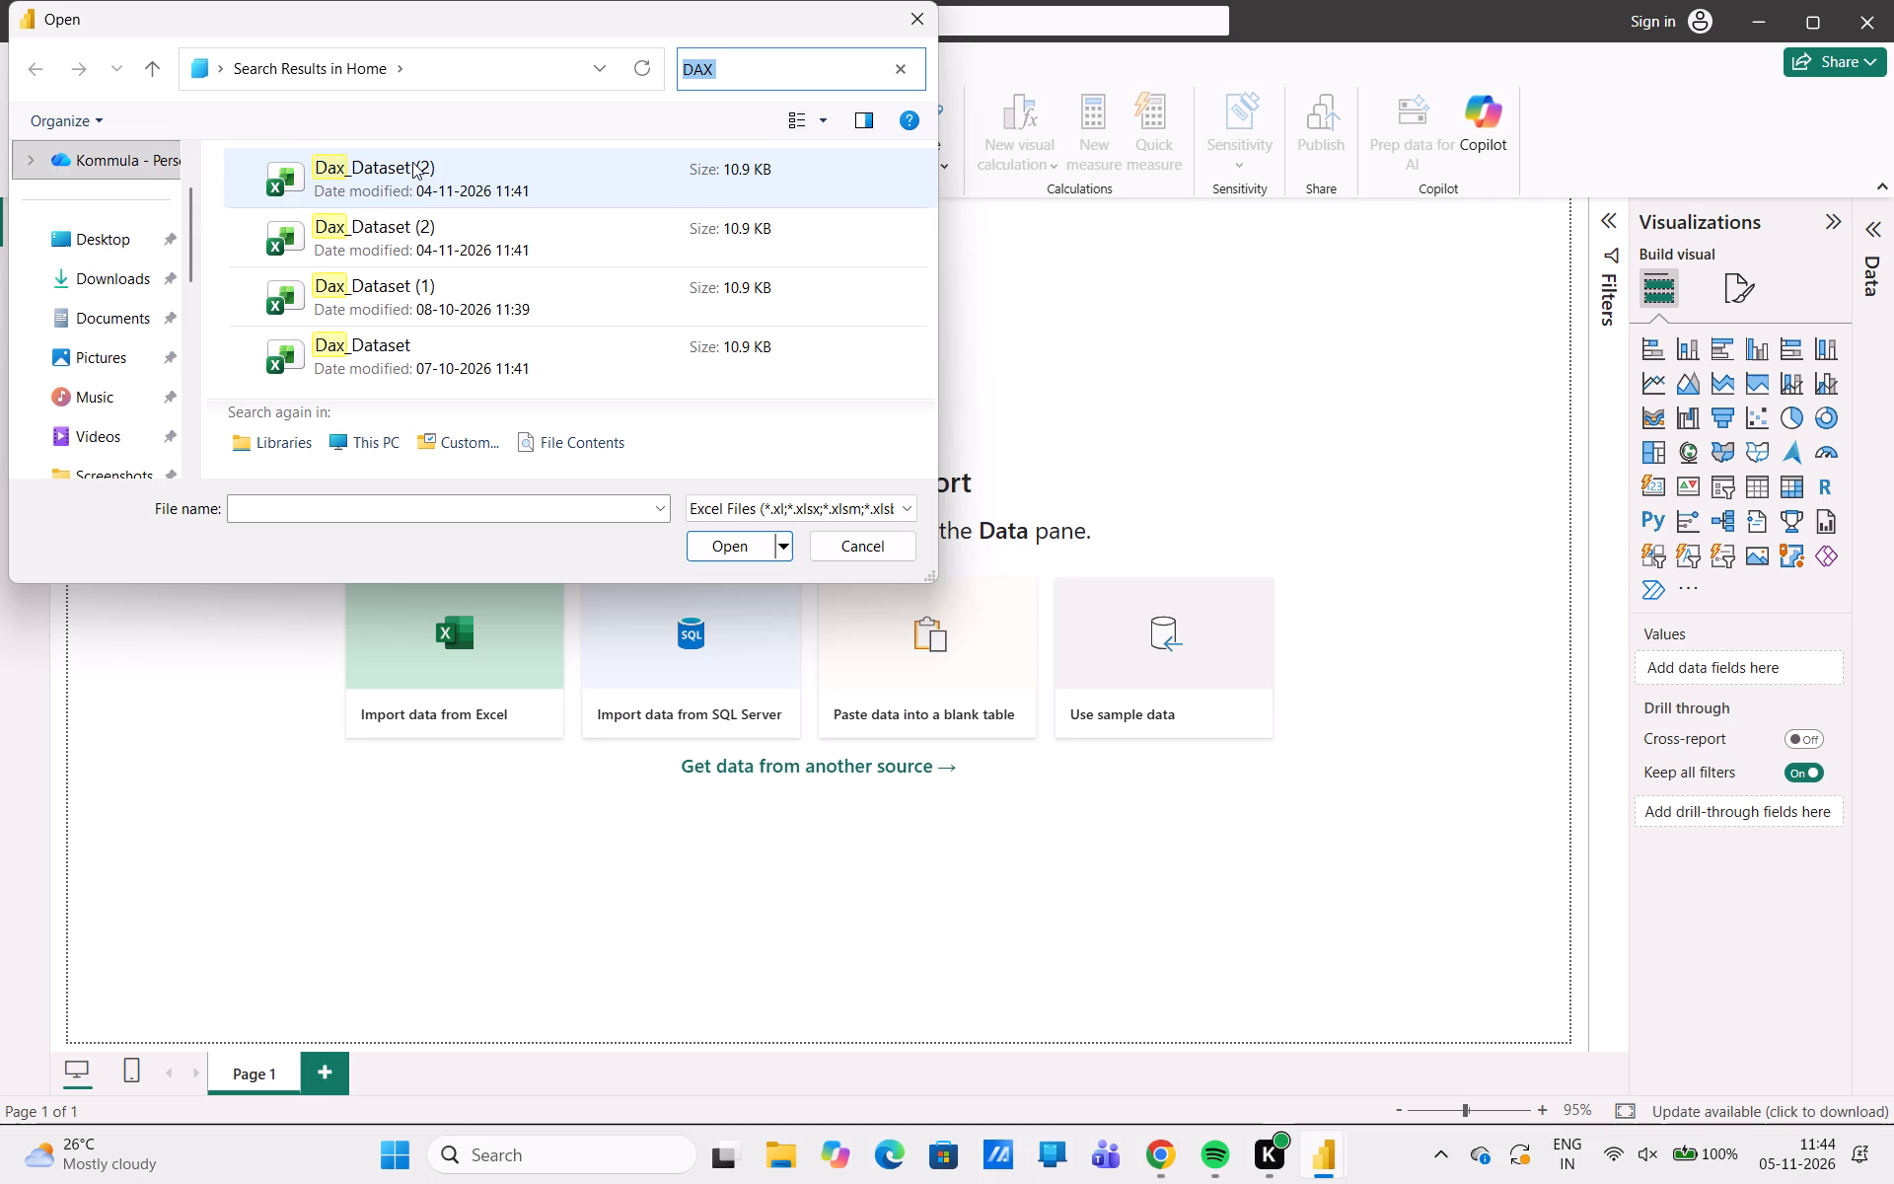
{"action": "scroll", "coordinate": [88, 196], "scroll_direction": "up", "scroll_amount": 4}
{"action": "left_click", "coordinate": [71, 164]}
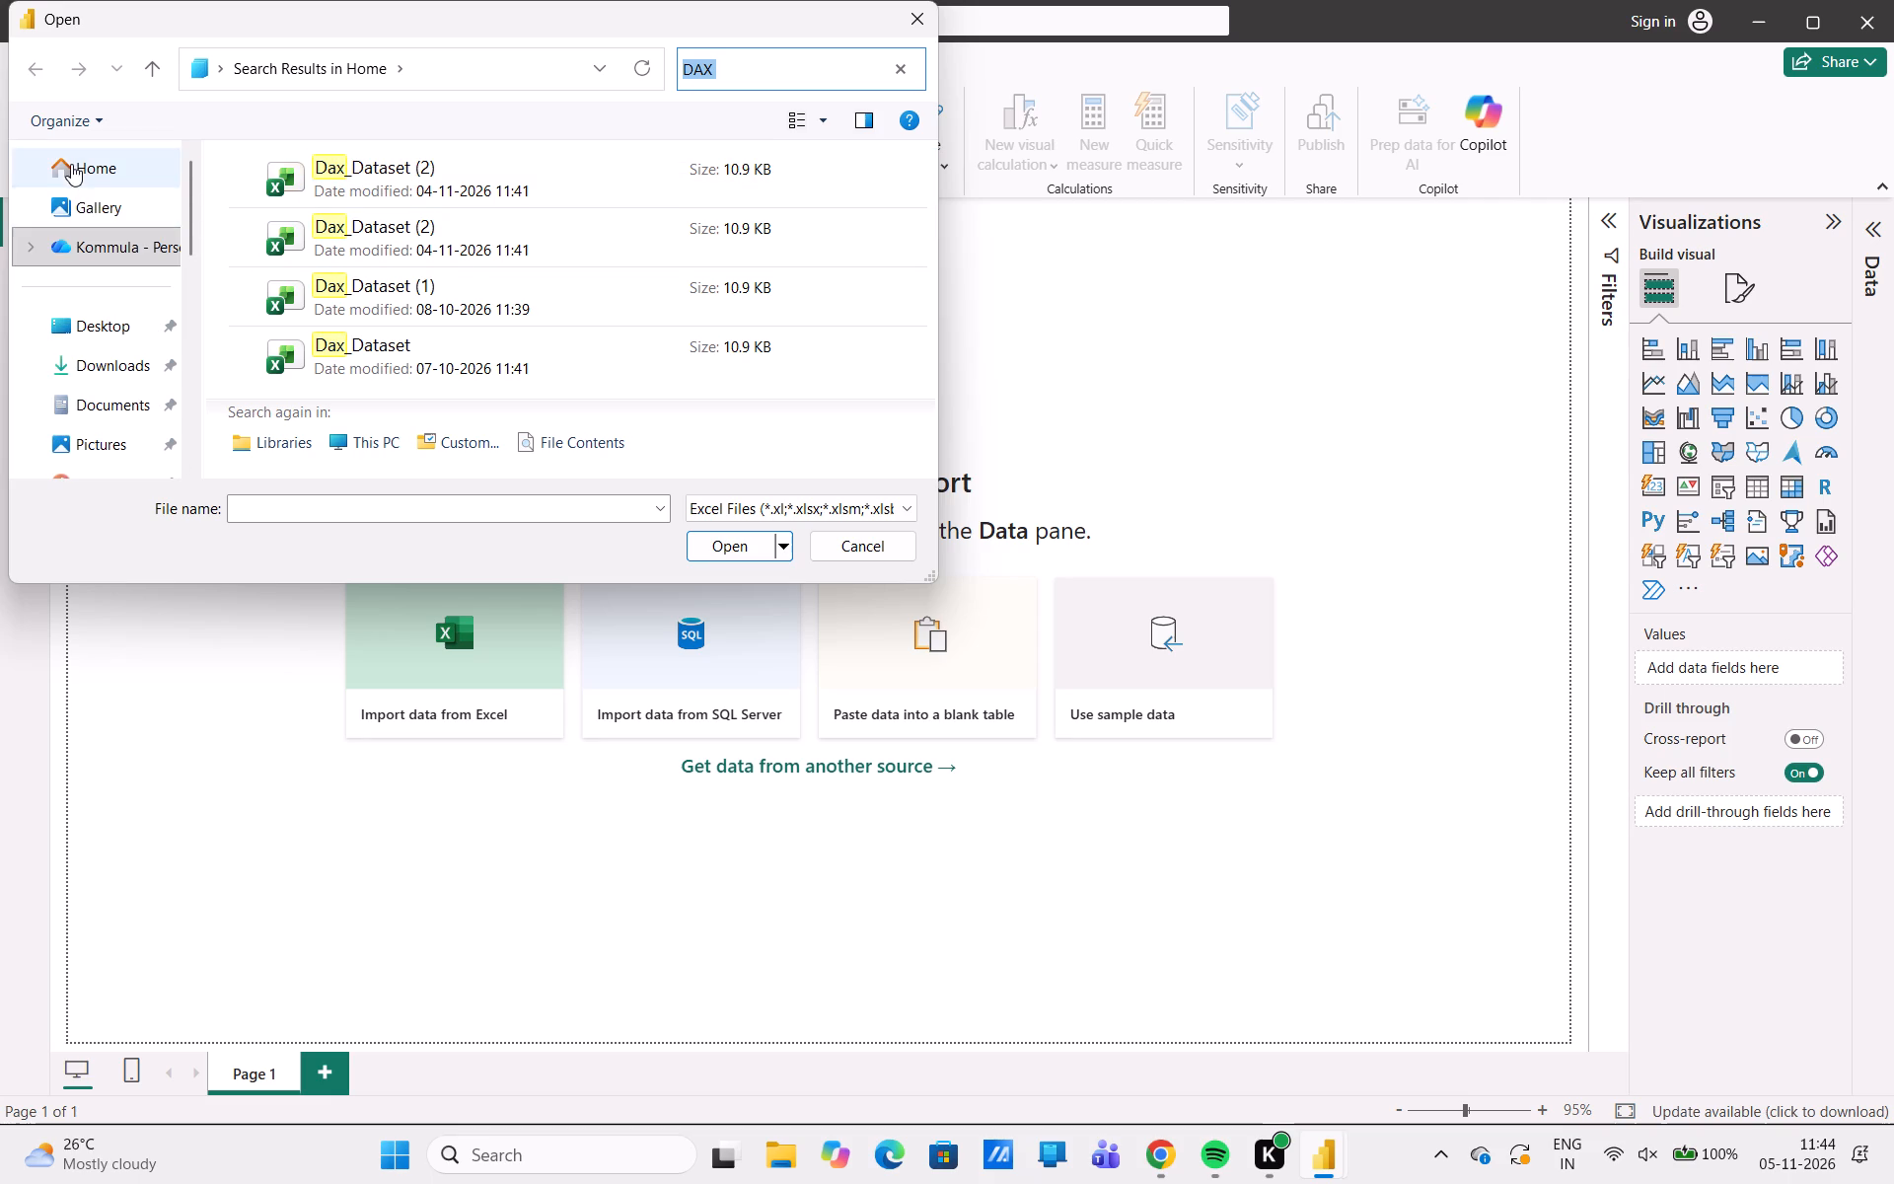
{"action": "scroll", "coordinate": [382, 287], "scroll_direction": "down", "scroll_amount": 1}
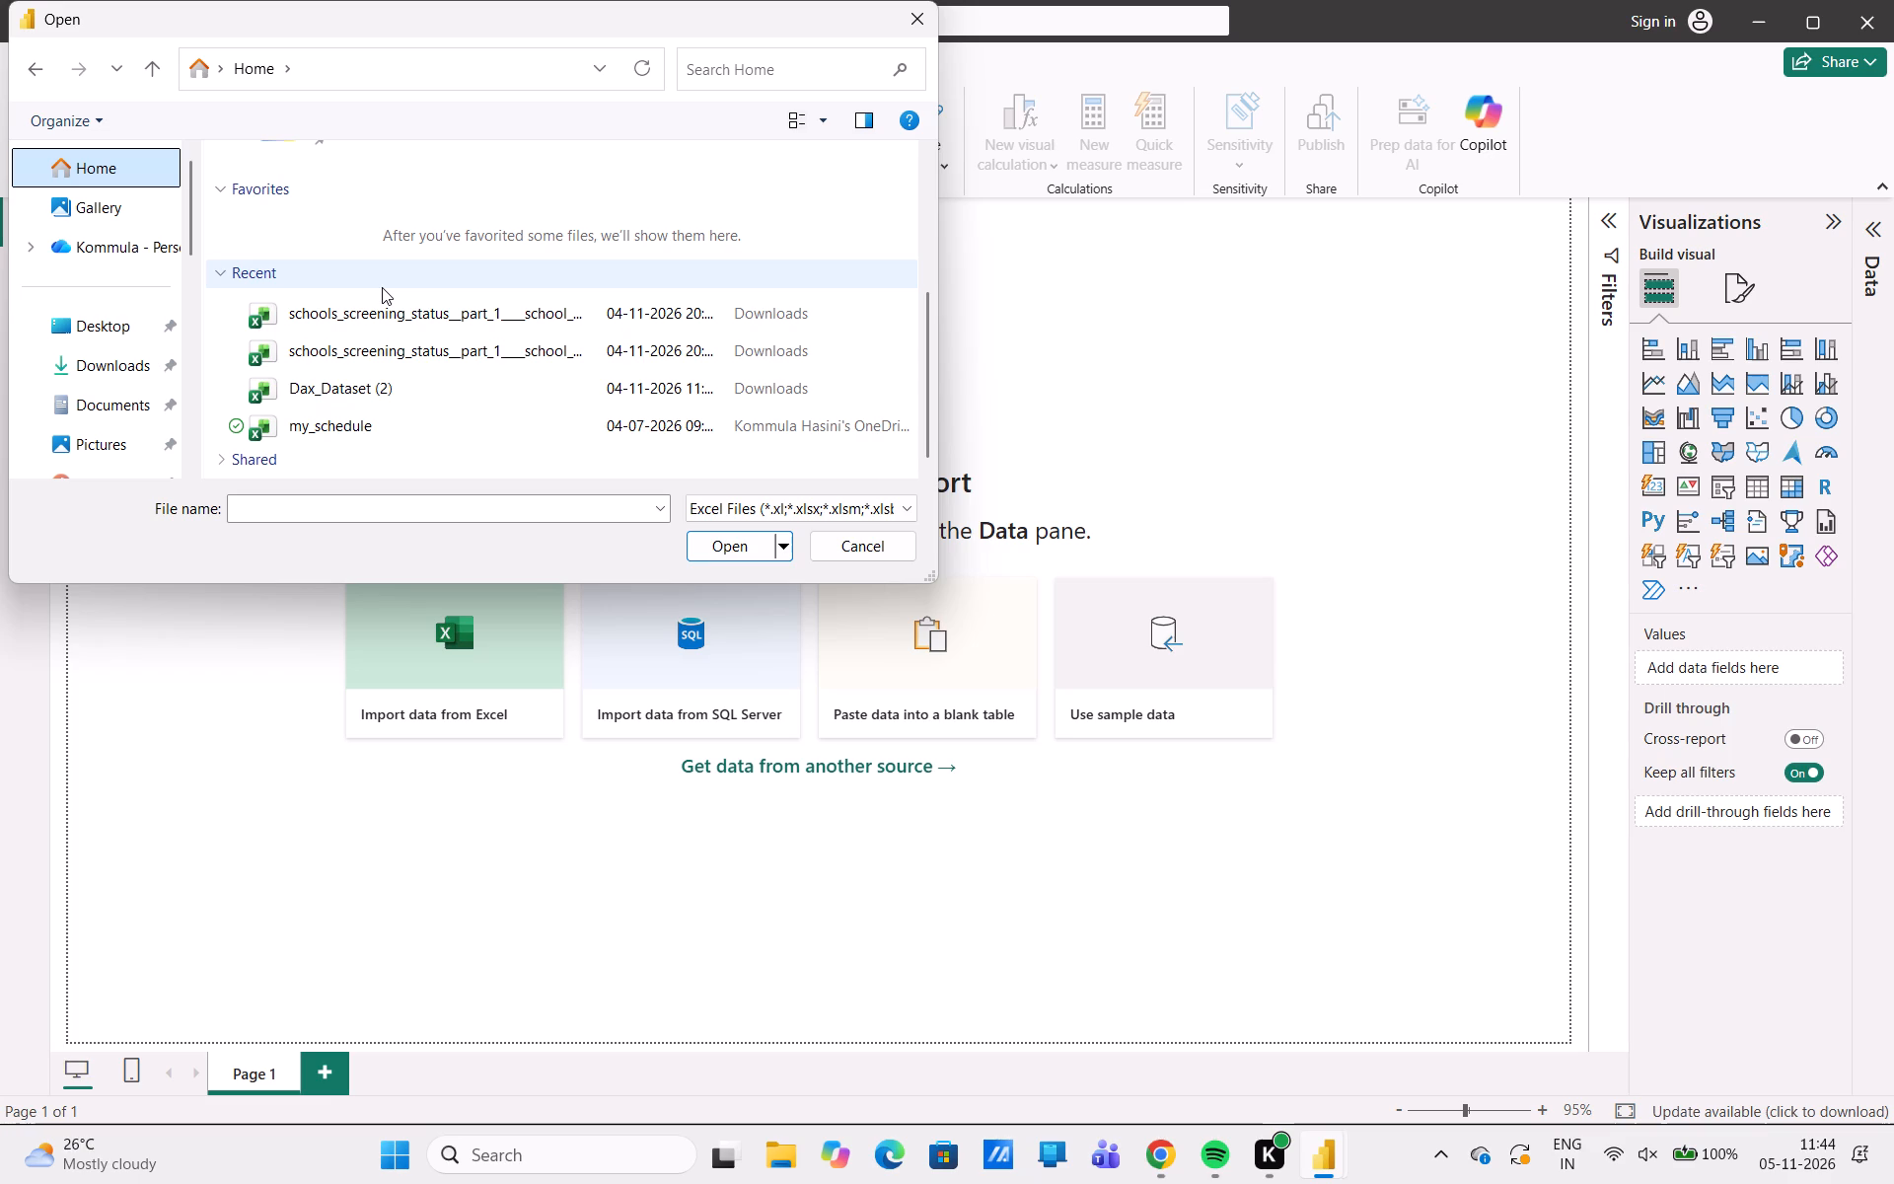
{"action": "scroll", "coordinate": [382, 287], "scroll_direction": "down", "scroll_amount": 2}
{"action": "scroll", "coordinate": [451, 368], "scroll_direction": "down", "scroll_amount": 2}
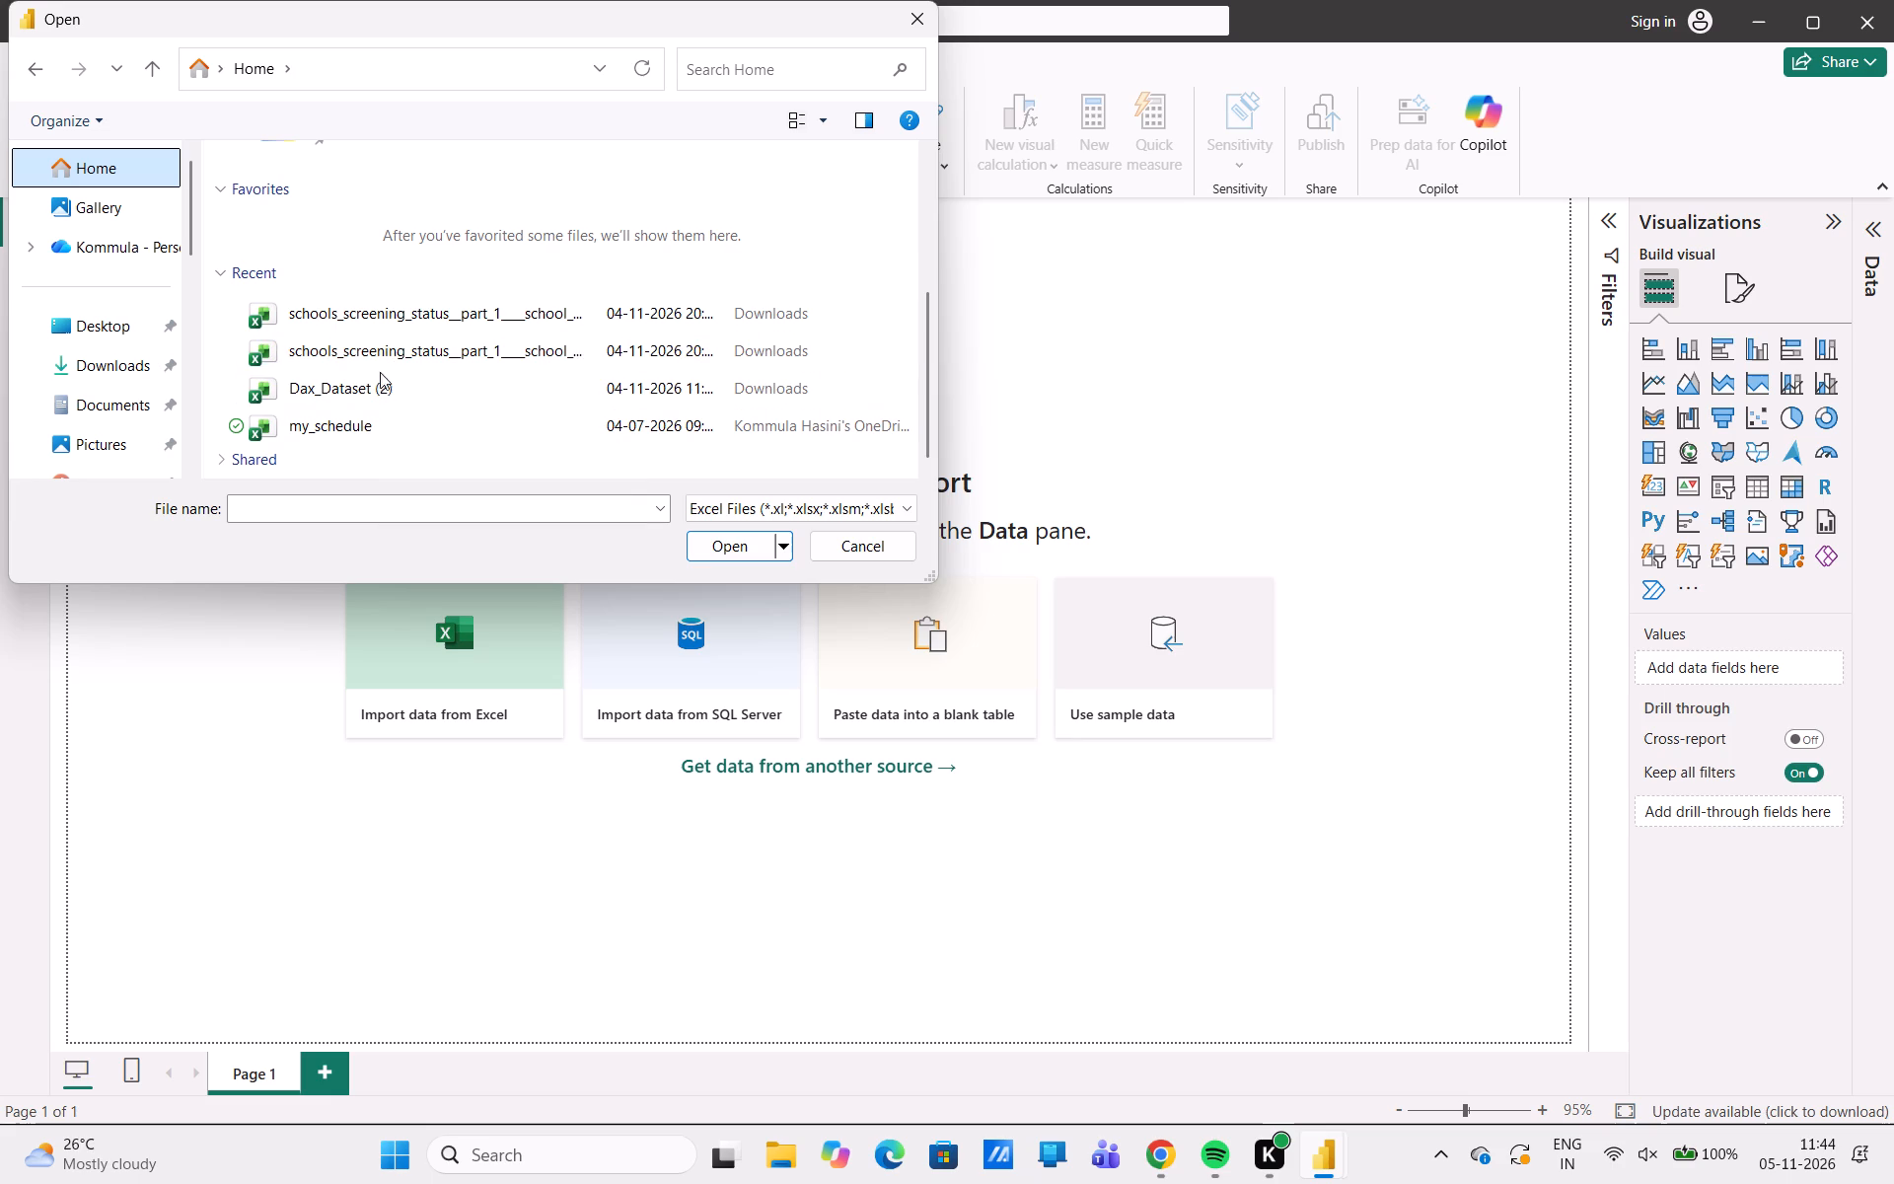
{"action": "left_click", "coordinate": [366, 381]}
{"action": "left_click", "coordinate": [747, 555]}
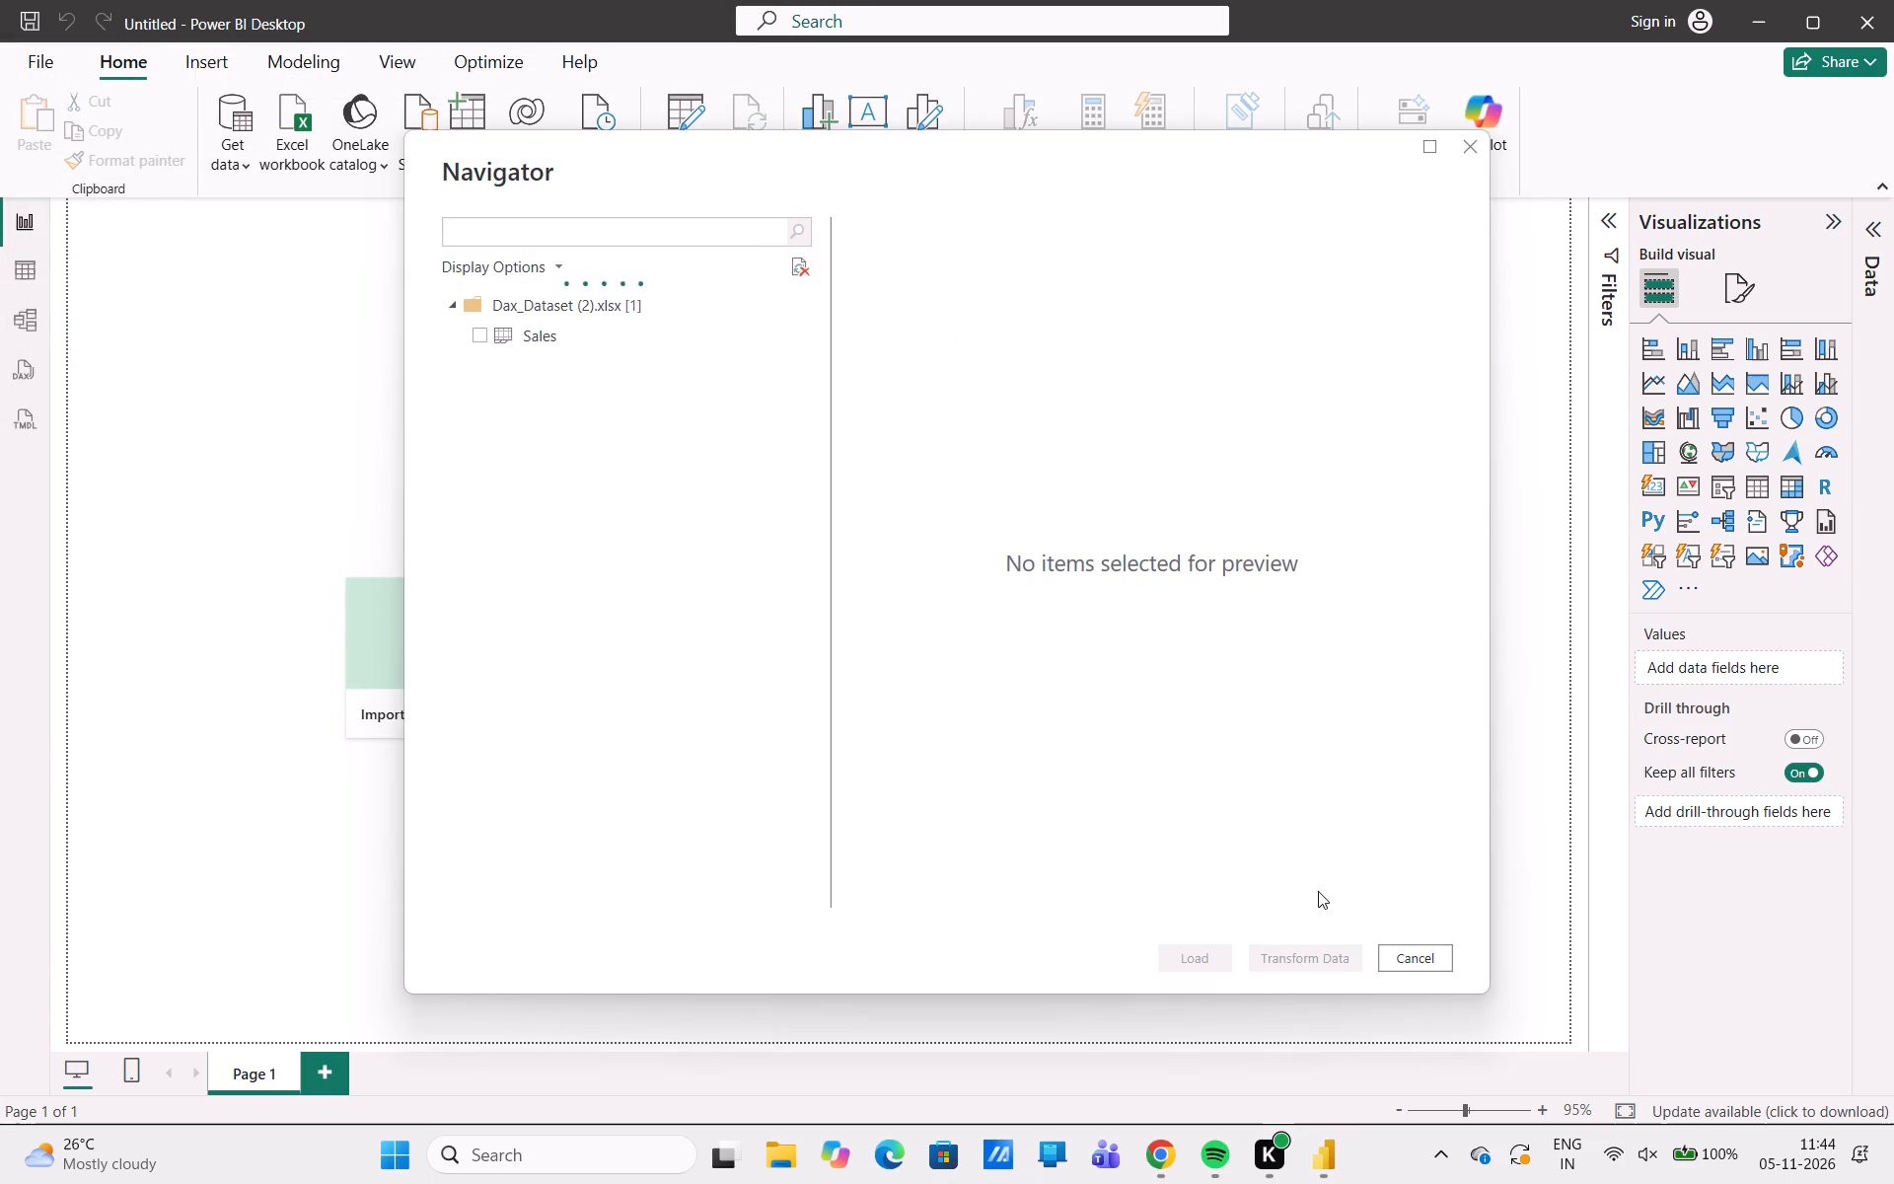
Choose the workbook's Sales sheet, open it for transformation in the Power Query Editor, and refresh its data preview.
{"action": "left_click", "coordinate": [529, 334]}
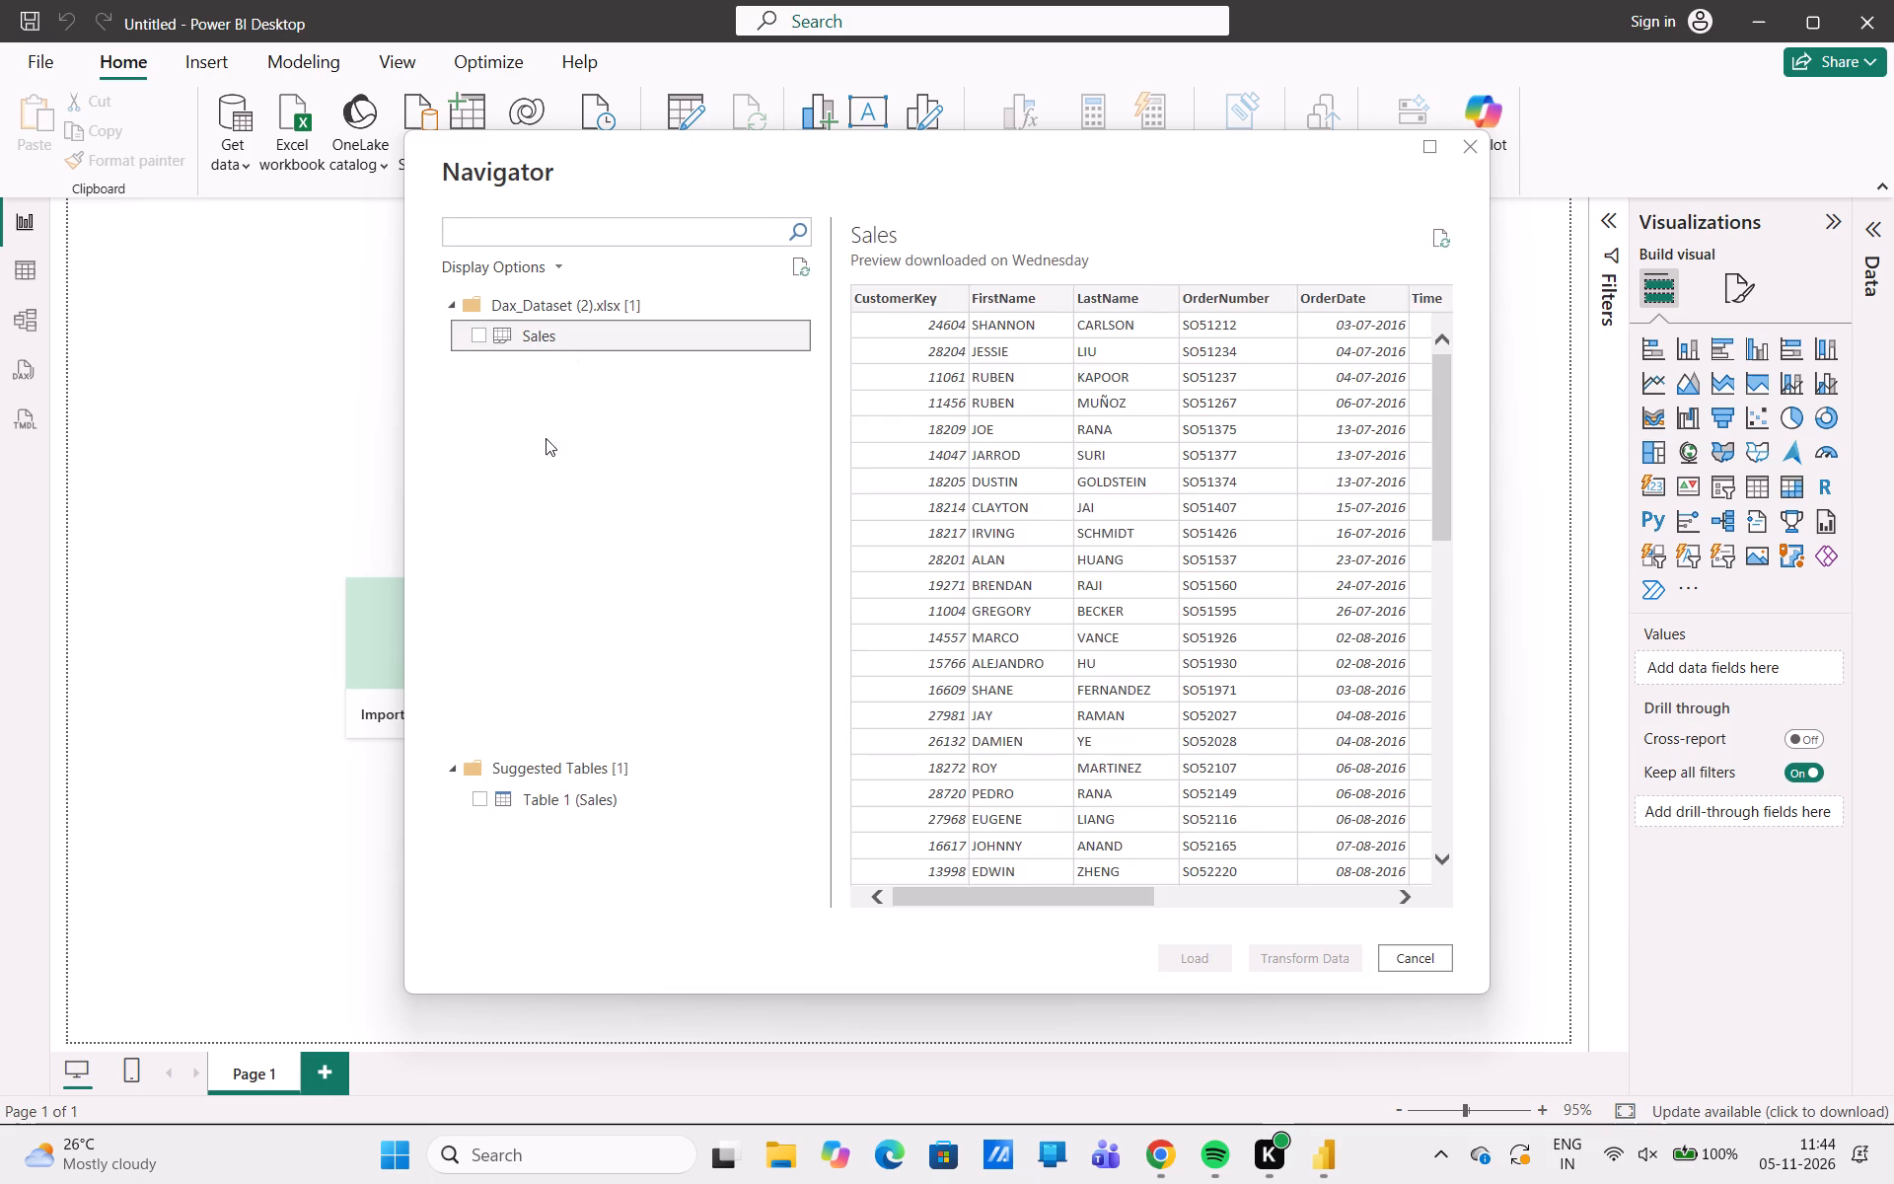
{"action": "left_click", "coordinate": [485, 338]}
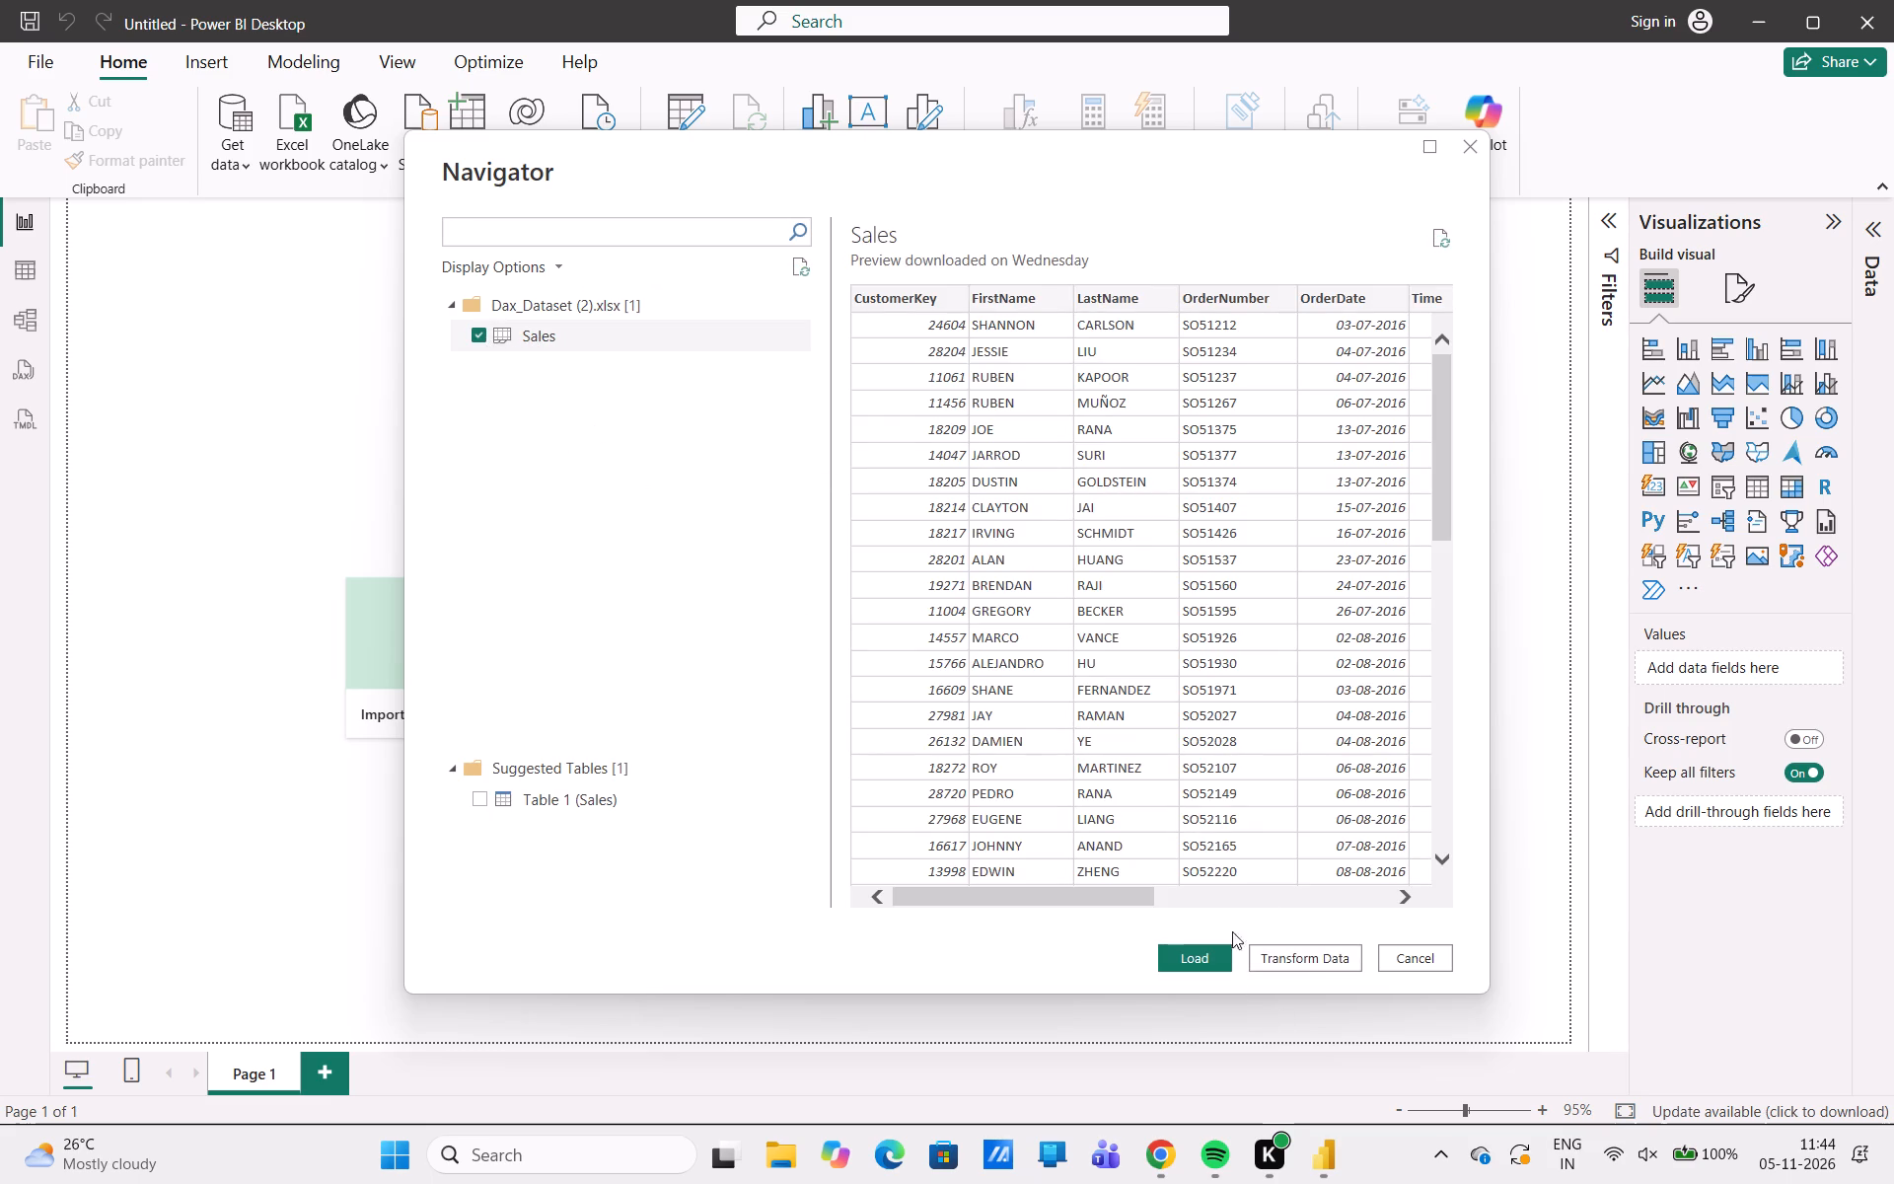
{"action": "left_click", "coordinate": [1306, 961]}
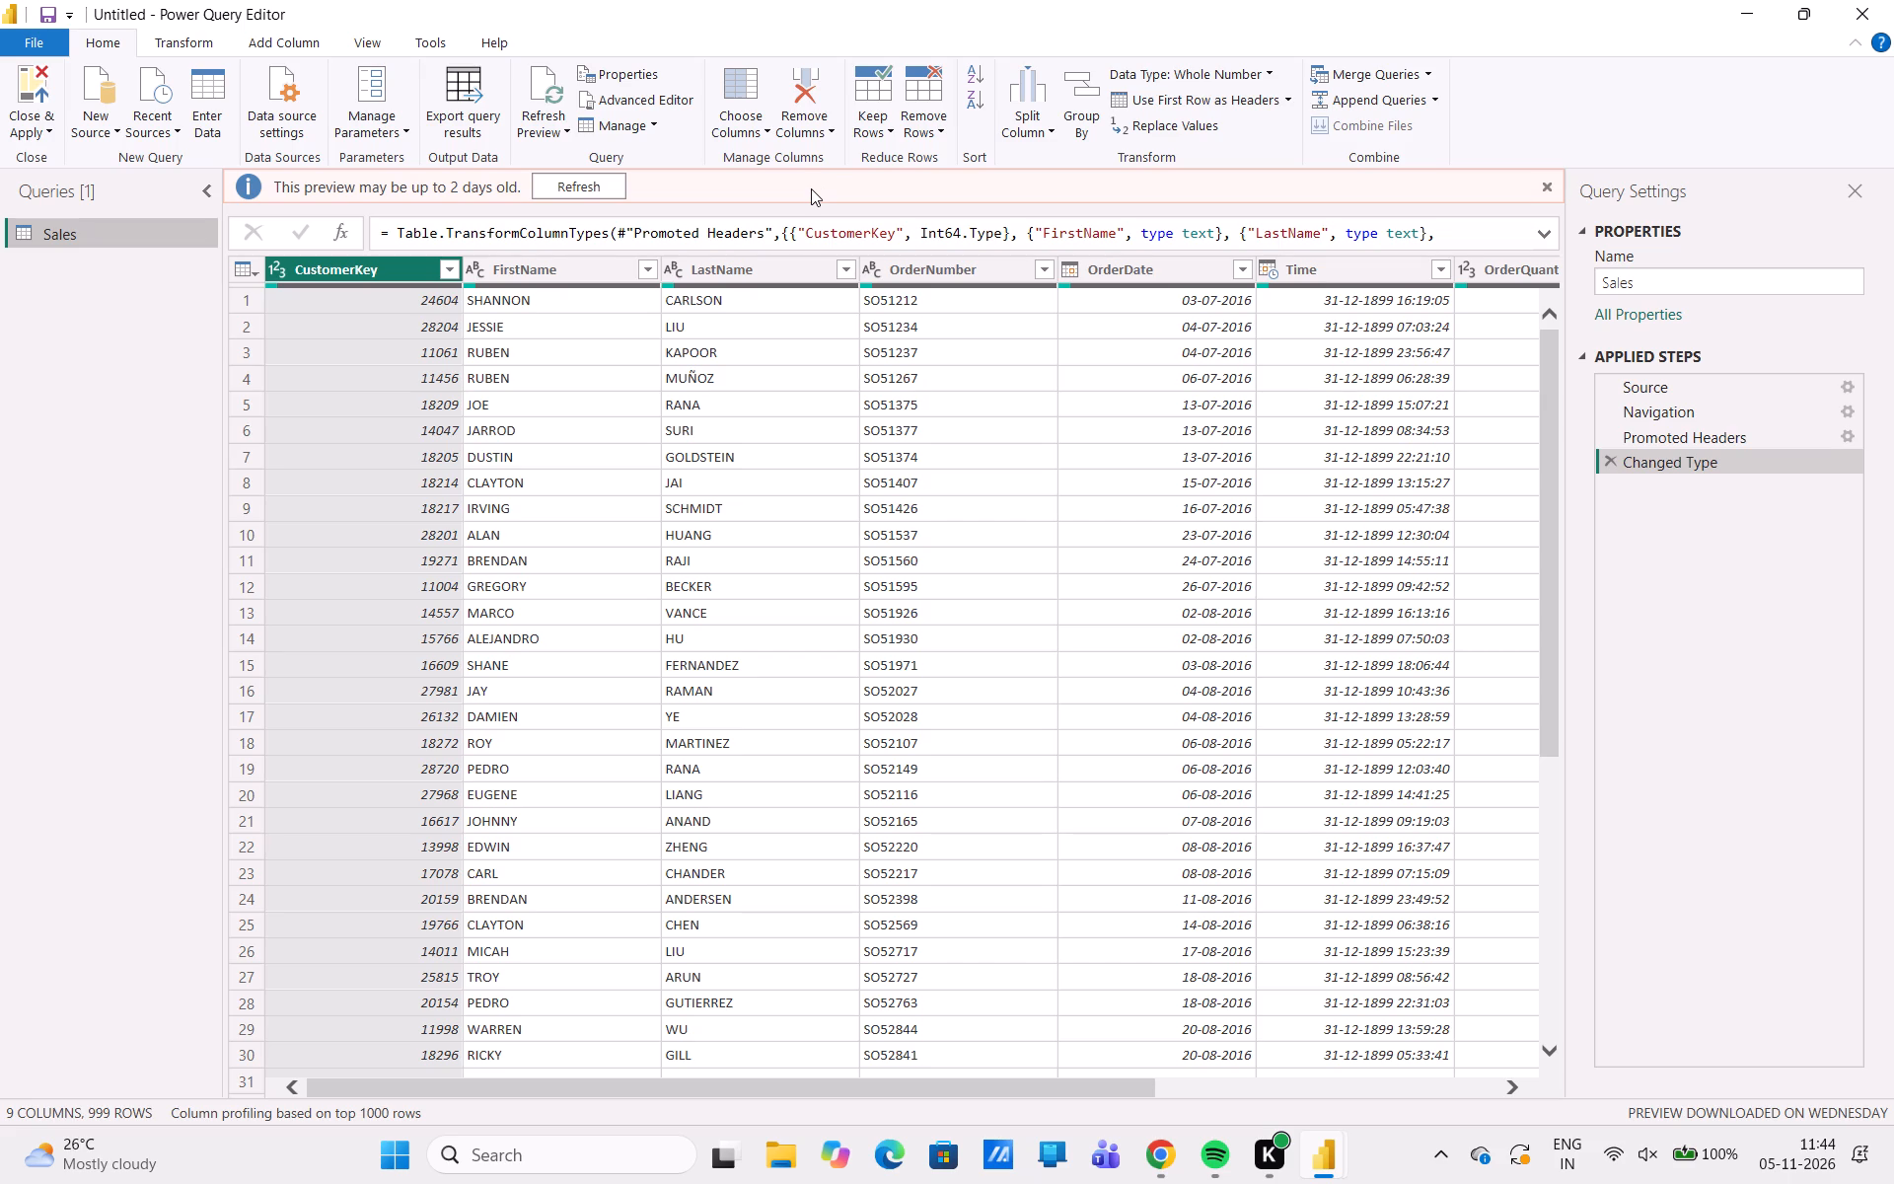
{"action": "left_click", "coordinate": [597, 190]}
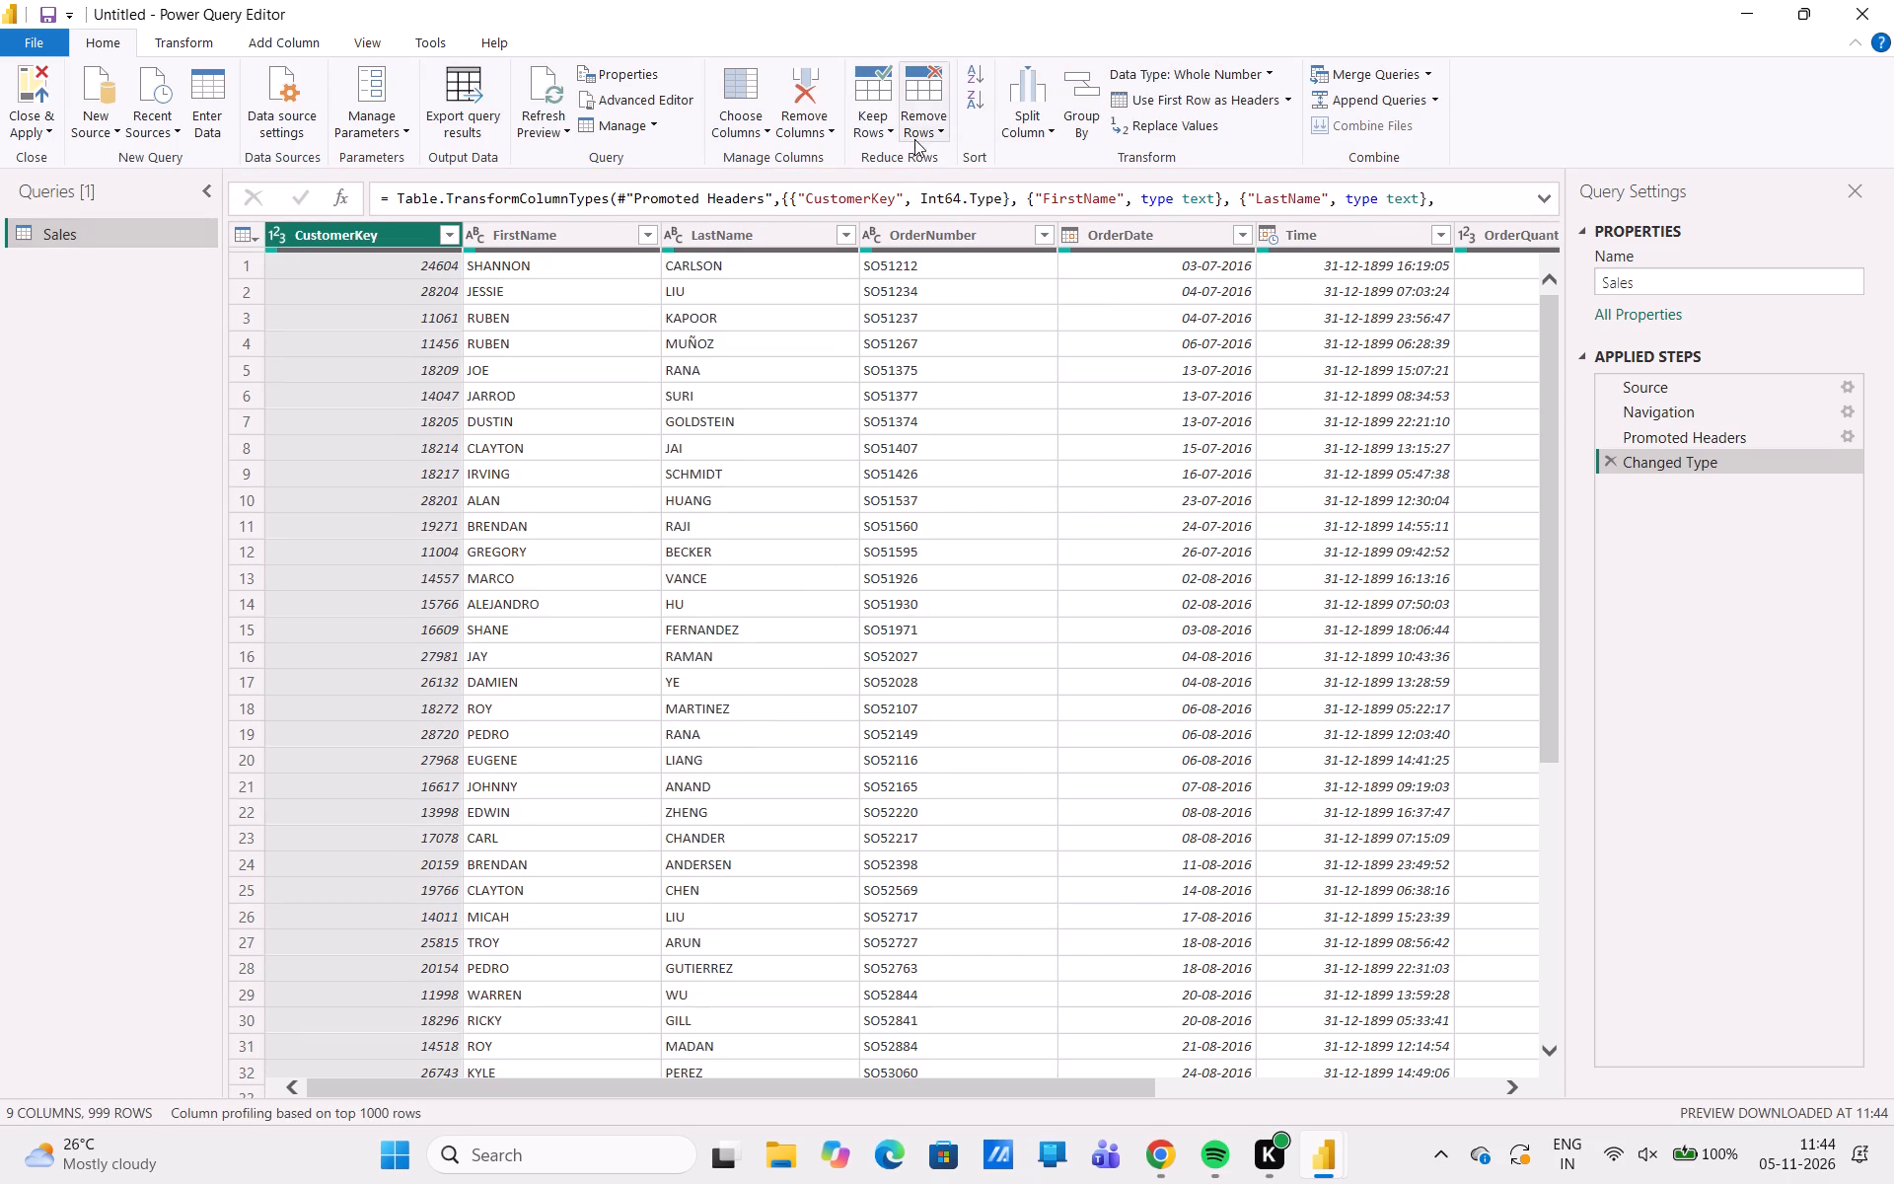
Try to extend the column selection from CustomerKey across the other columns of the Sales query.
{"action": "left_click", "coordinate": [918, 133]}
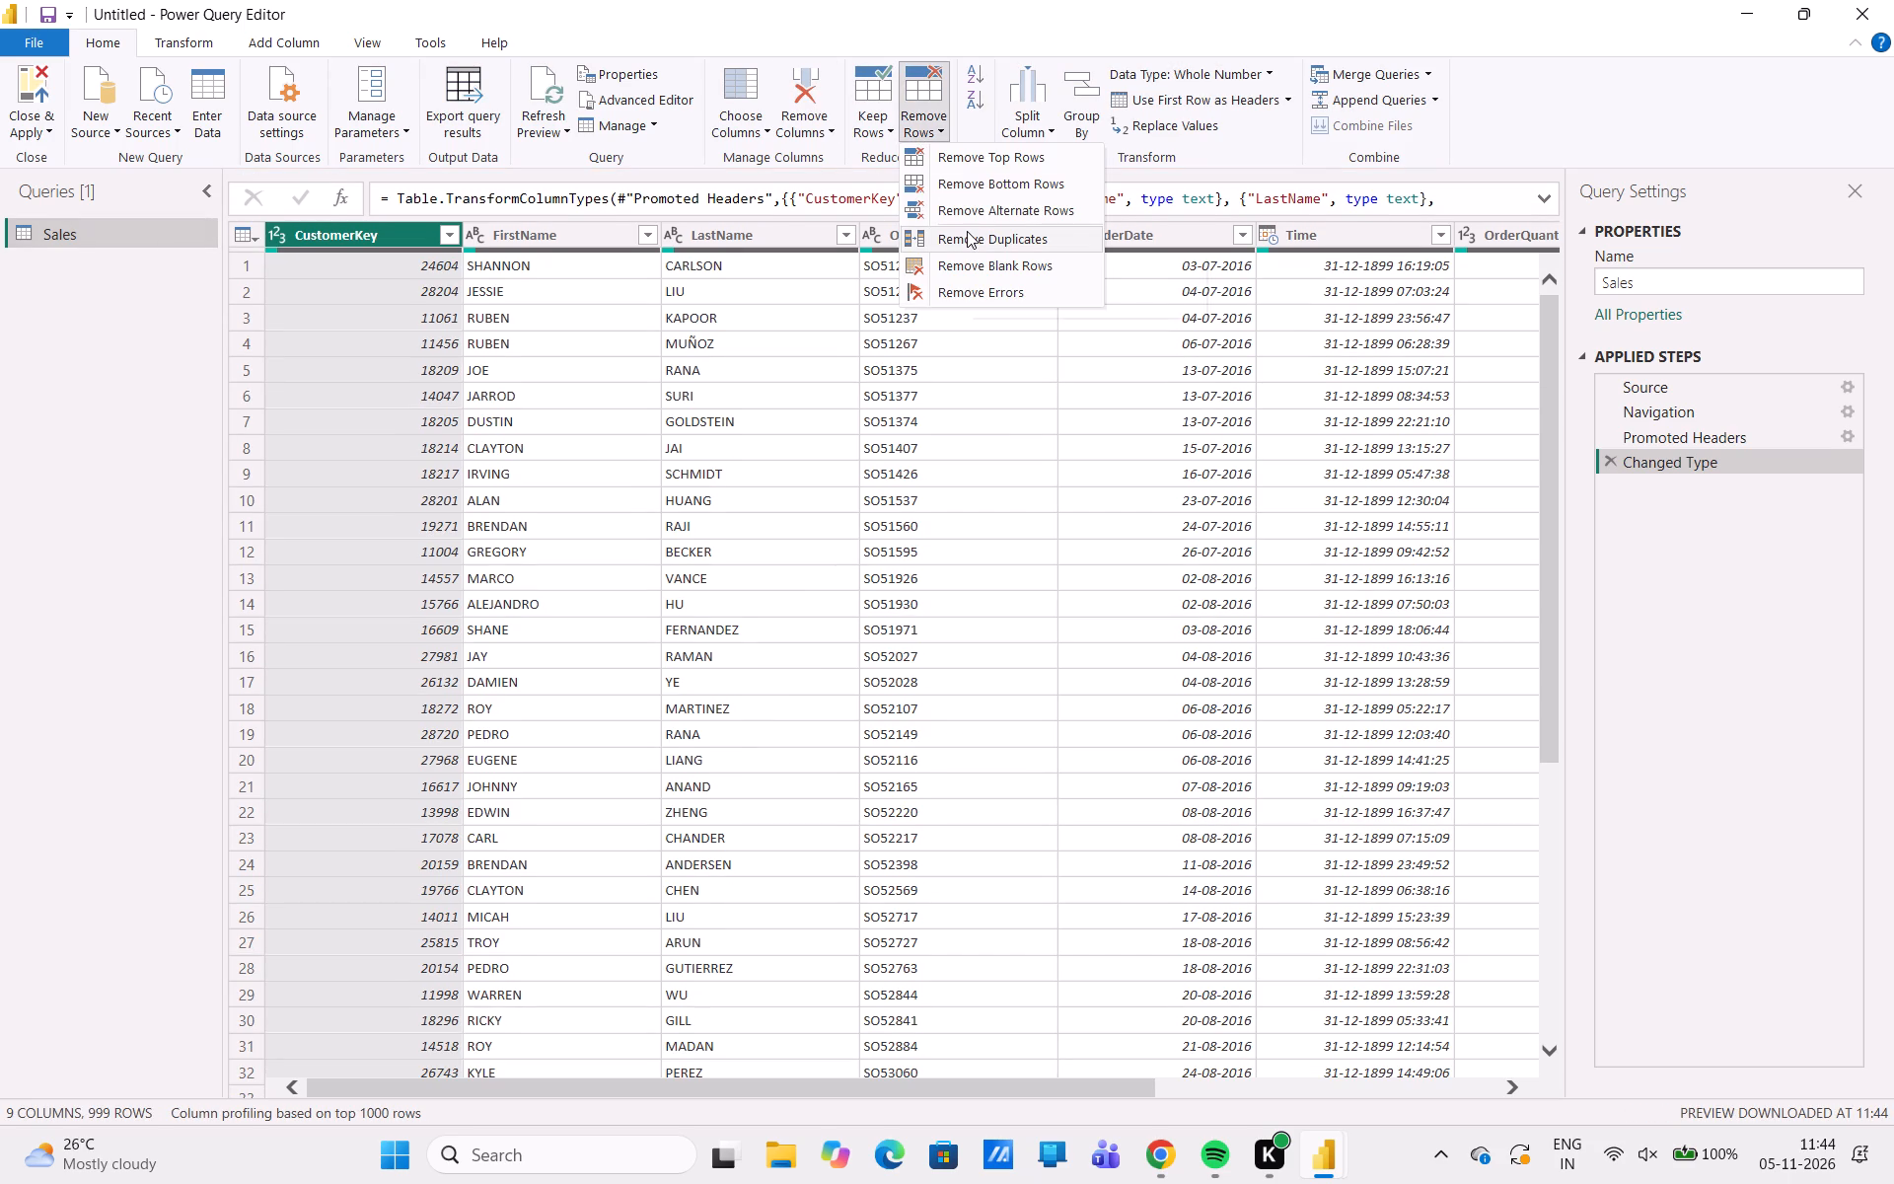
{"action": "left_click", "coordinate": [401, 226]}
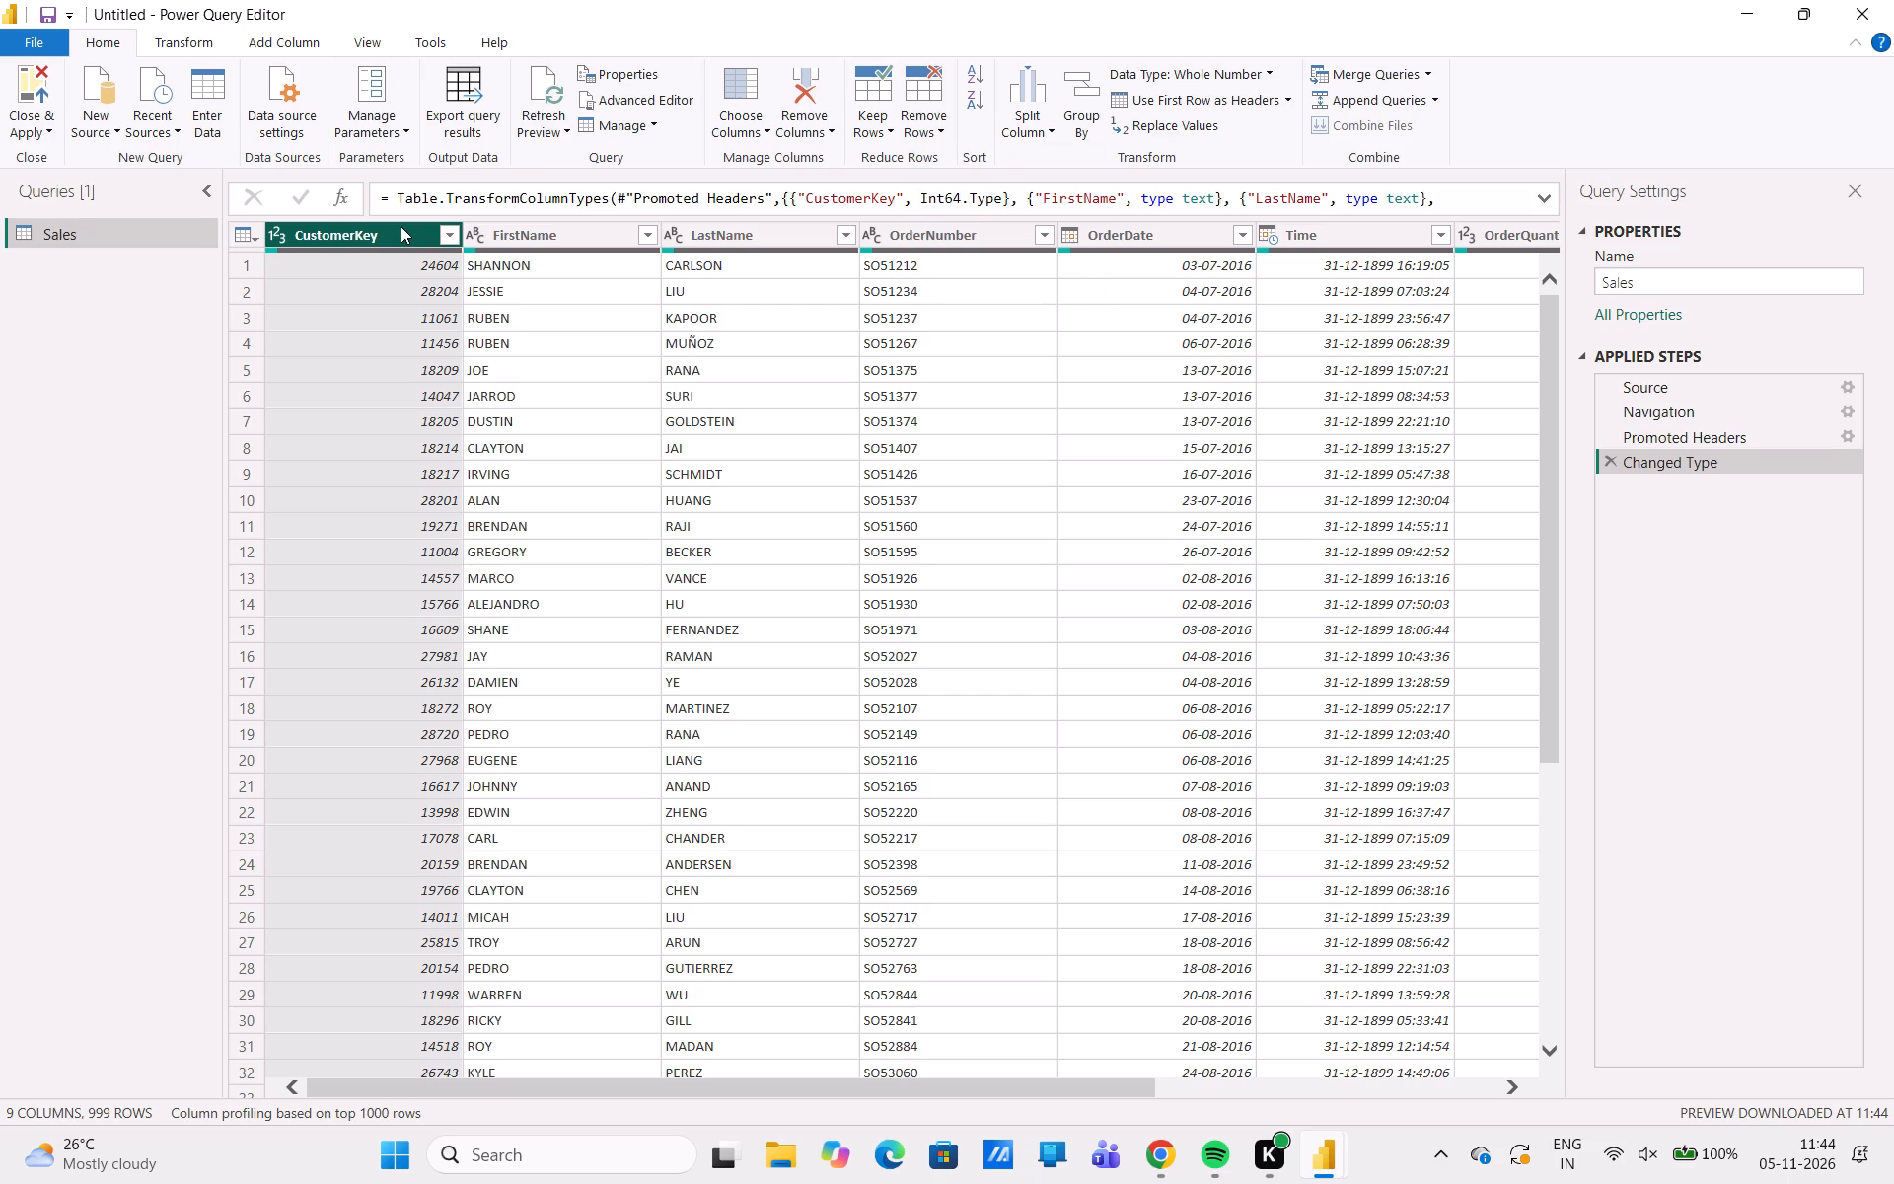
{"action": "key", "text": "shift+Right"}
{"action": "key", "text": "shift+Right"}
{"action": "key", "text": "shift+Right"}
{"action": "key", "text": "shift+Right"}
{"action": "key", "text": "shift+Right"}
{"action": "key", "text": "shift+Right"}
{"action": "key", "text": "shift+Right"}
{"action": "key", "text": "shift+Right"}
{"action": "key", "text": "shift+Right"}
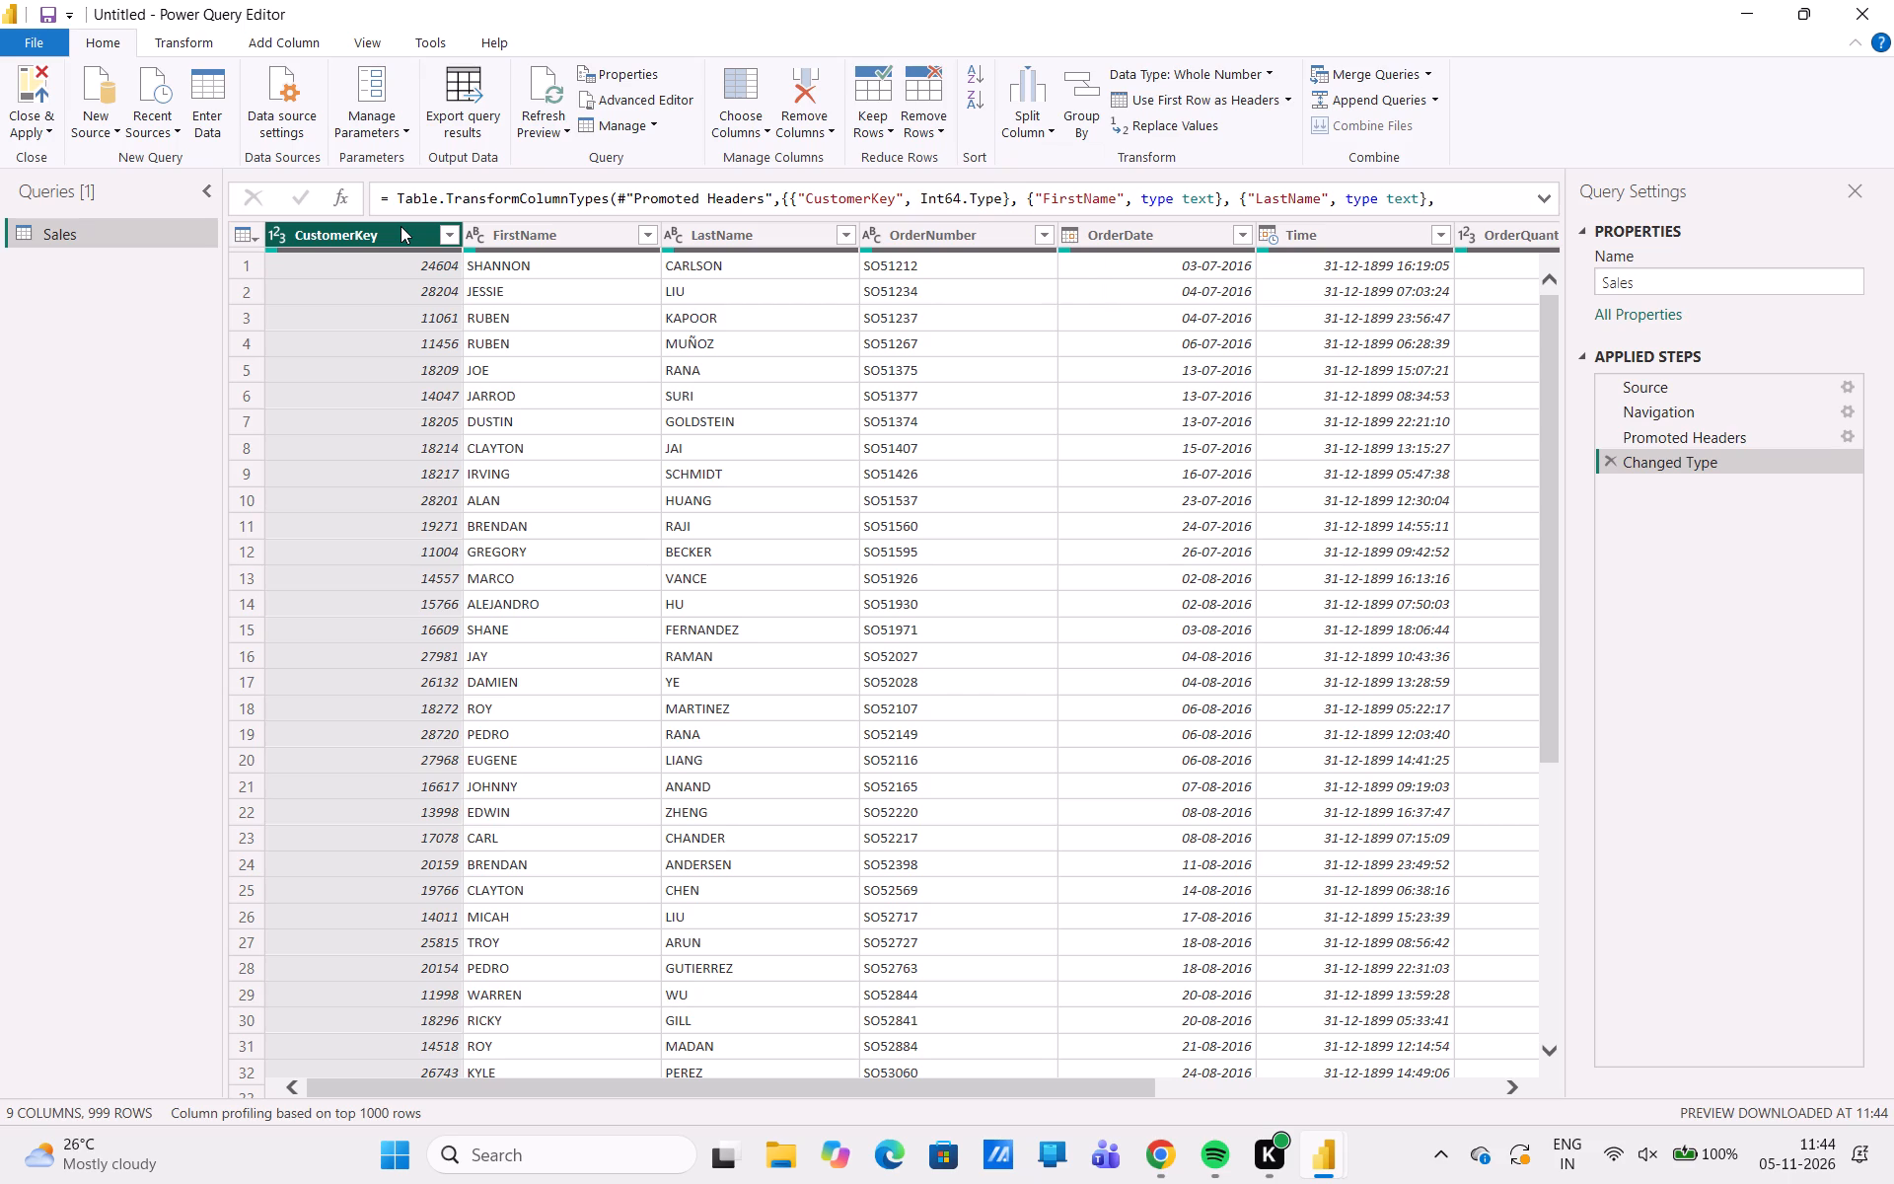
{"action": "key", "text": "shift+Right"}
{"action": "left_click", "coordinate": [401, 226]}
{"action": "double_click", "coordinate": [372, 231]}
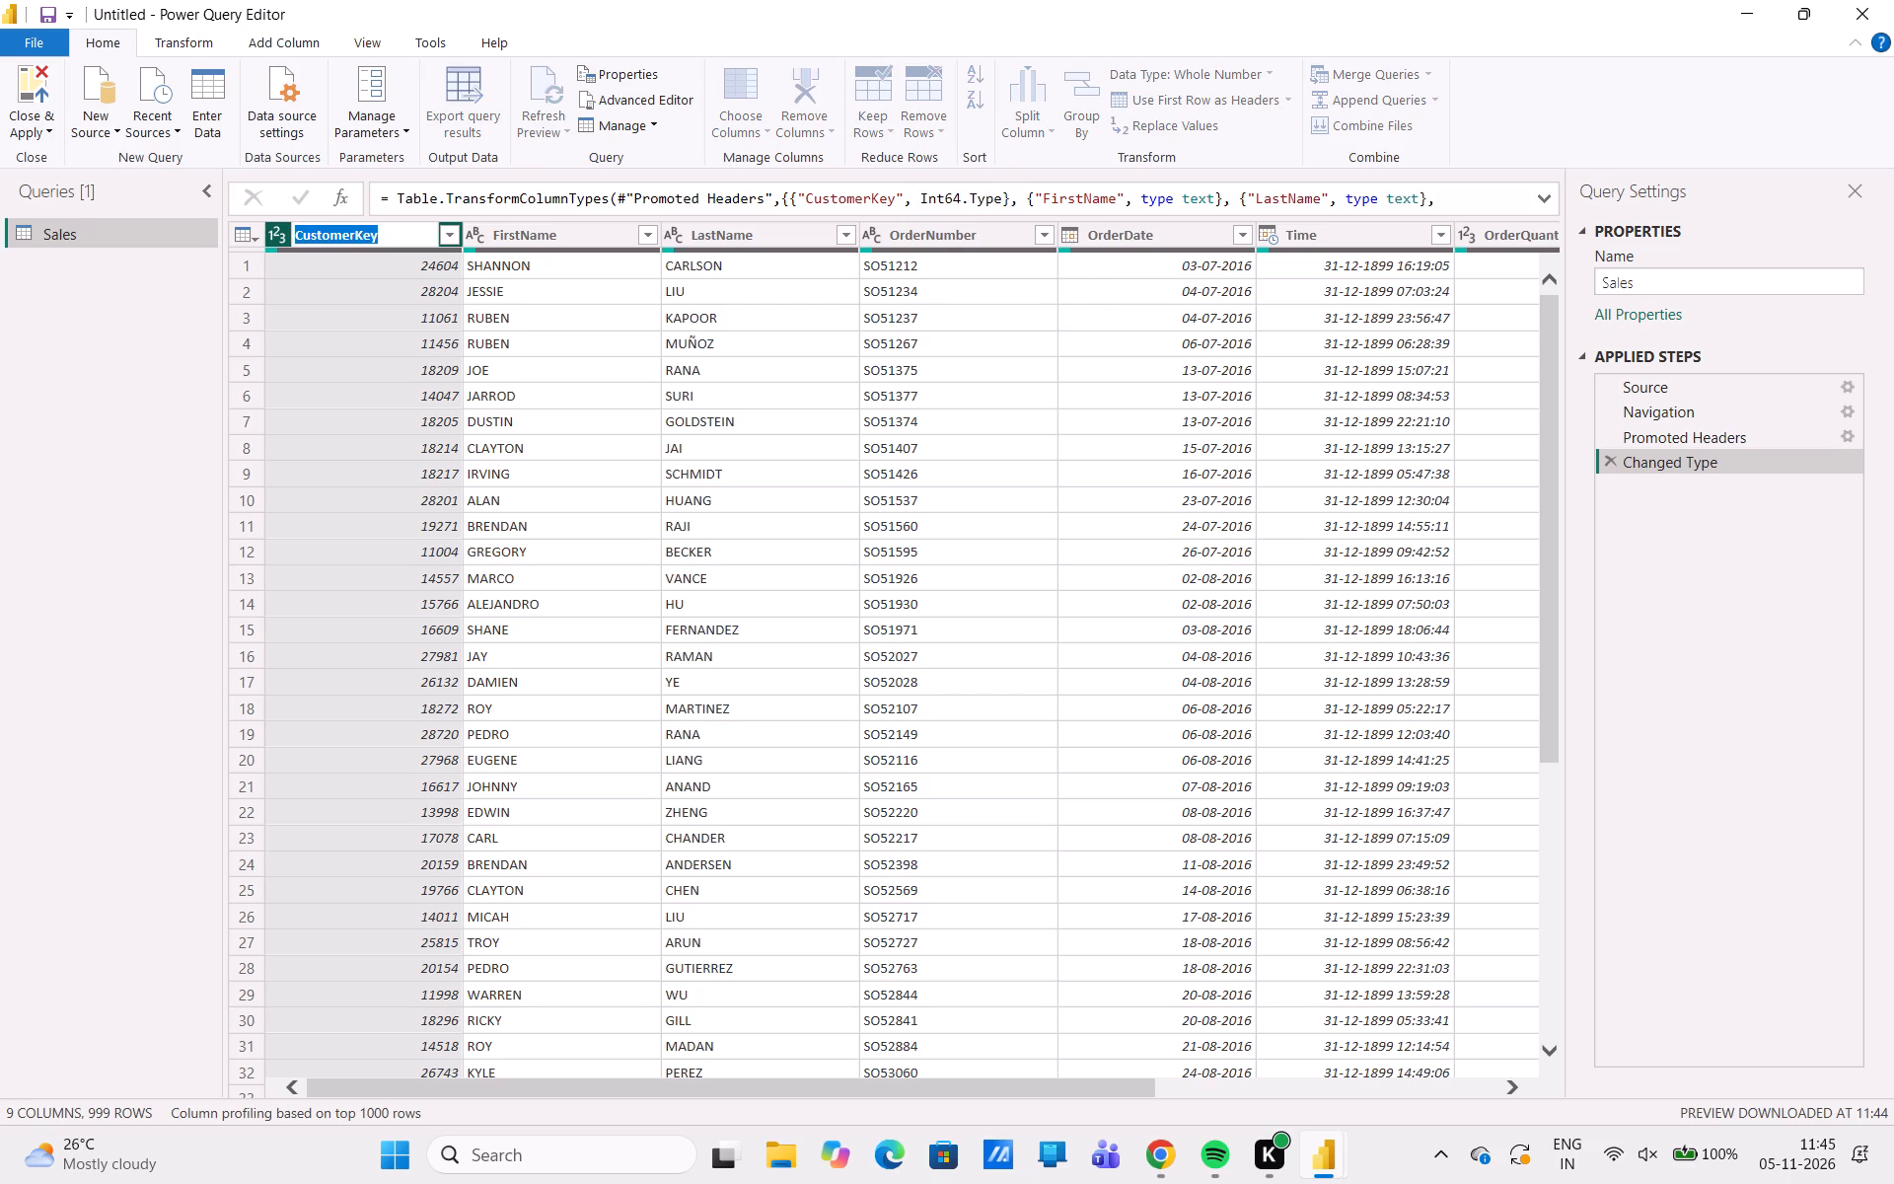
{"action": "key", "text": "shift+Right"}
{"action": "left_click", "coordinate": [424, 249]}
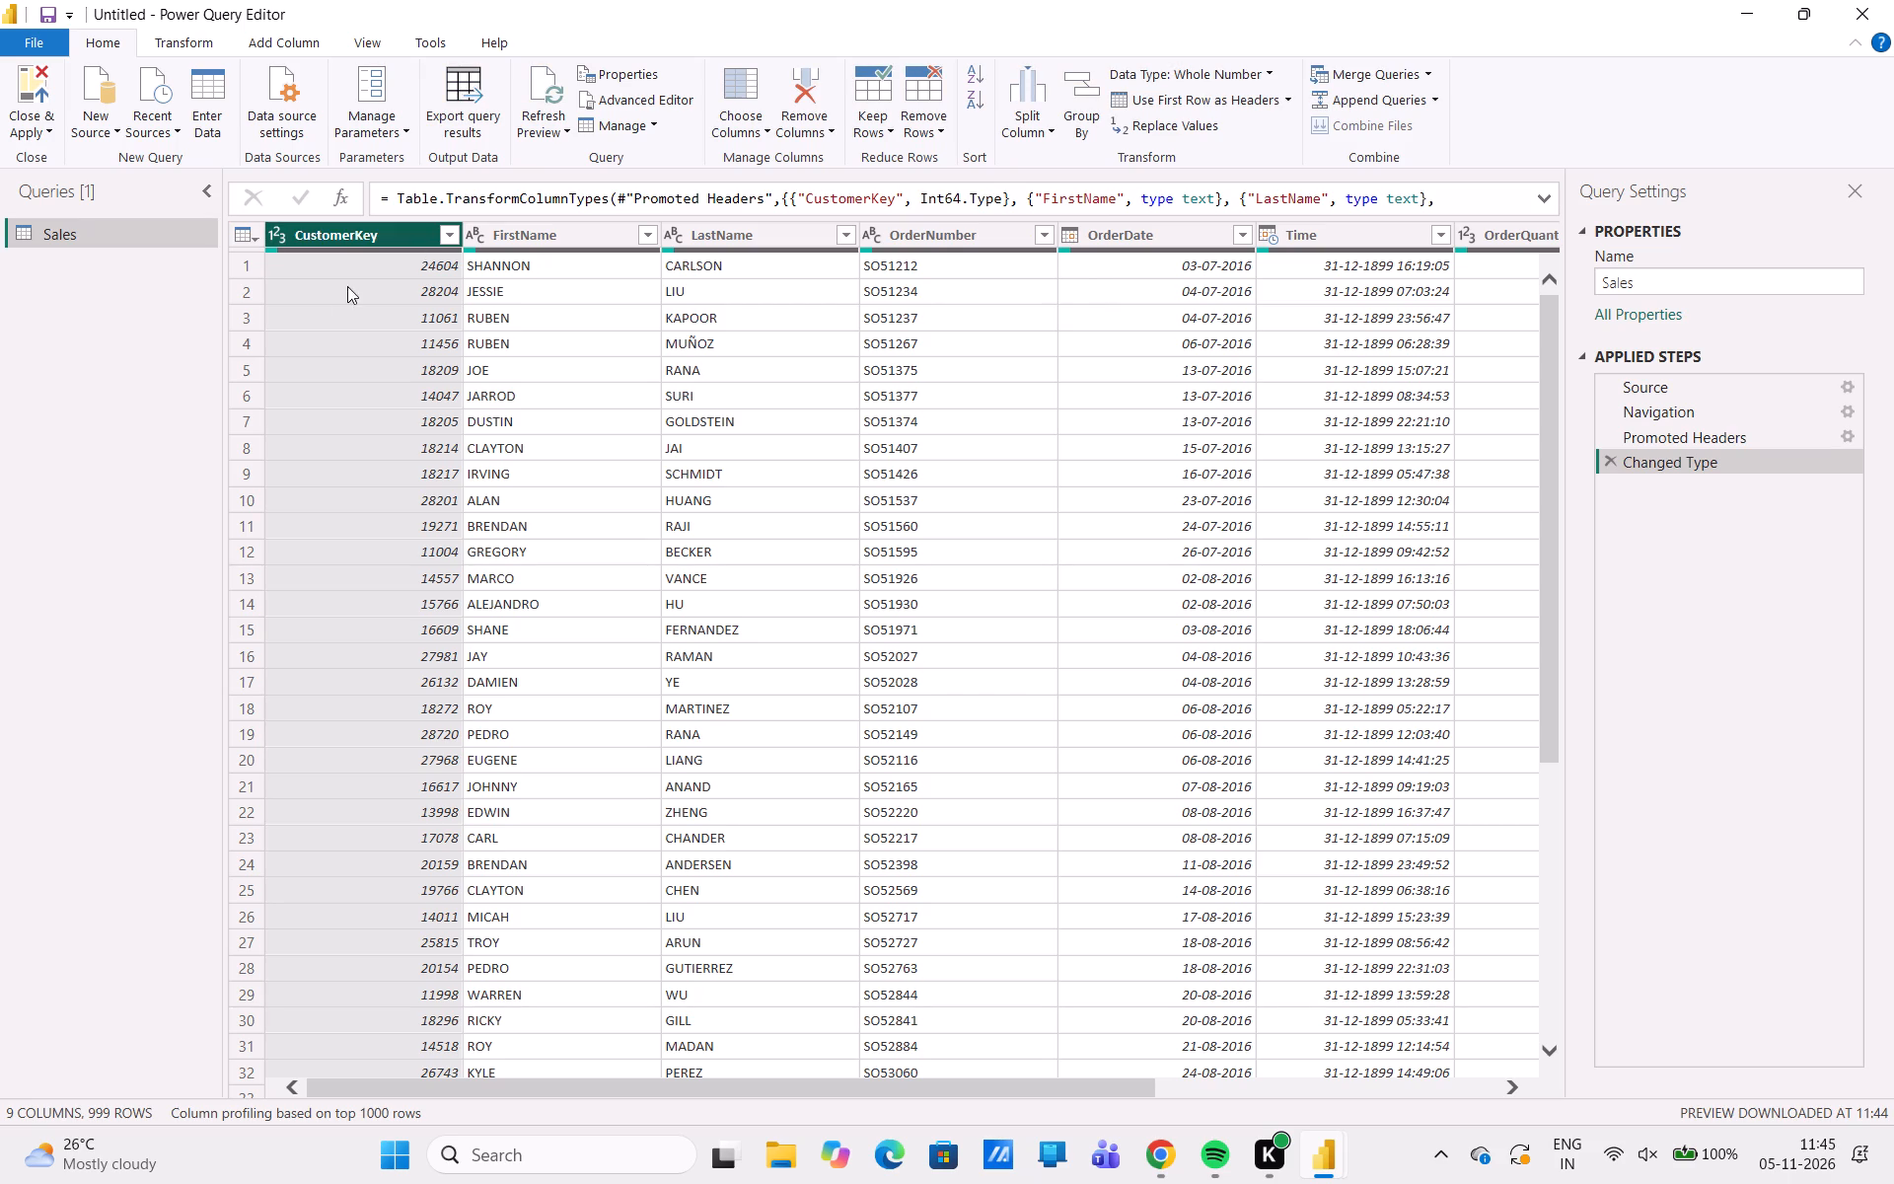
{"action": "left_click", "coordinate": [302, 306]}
Select all Sales columns from CustomerKey through ProductCost and remove the duplicate rows.
{"action": "left_click", "coordinate": [333, 224]}
{"action": "key", "text": "shift+Right"}
{"action": "key", "text": "shift+Right"}
{"action": "key", "text": "shift+Right"}
{"action": "key", "text": "shift+Right"}
{"action": "key", "text": "shift+Right"}
{"action": "key", "text": "shift+Right"}
{"action": "key", "text": "shift+Right"}
{"action": "key", "text": "shift+Right"}
{"action": "key", "text": "shift+Right"}
{"action": "key", "text": "shift+Right"}
{"action": "key", "text": "shift+Right"}
{"action": "key", "text": "shift+Right"}
{"action": "key", "text": "shift+Right"}
{"action": "key", "text": "shift+Right"}
{"action": "key", "text": "shift+Right"}
{"action": "key", "text": "shift+Right"}
{"action": "key", "text": "shift+Right"}
{"action": "key", "text": "shift+Right"}
{"action": "key", "text": "shift+Right"}
{"action": "key", "text": "shift+Right"}
{"action": "key", "text": "shift+Right"}
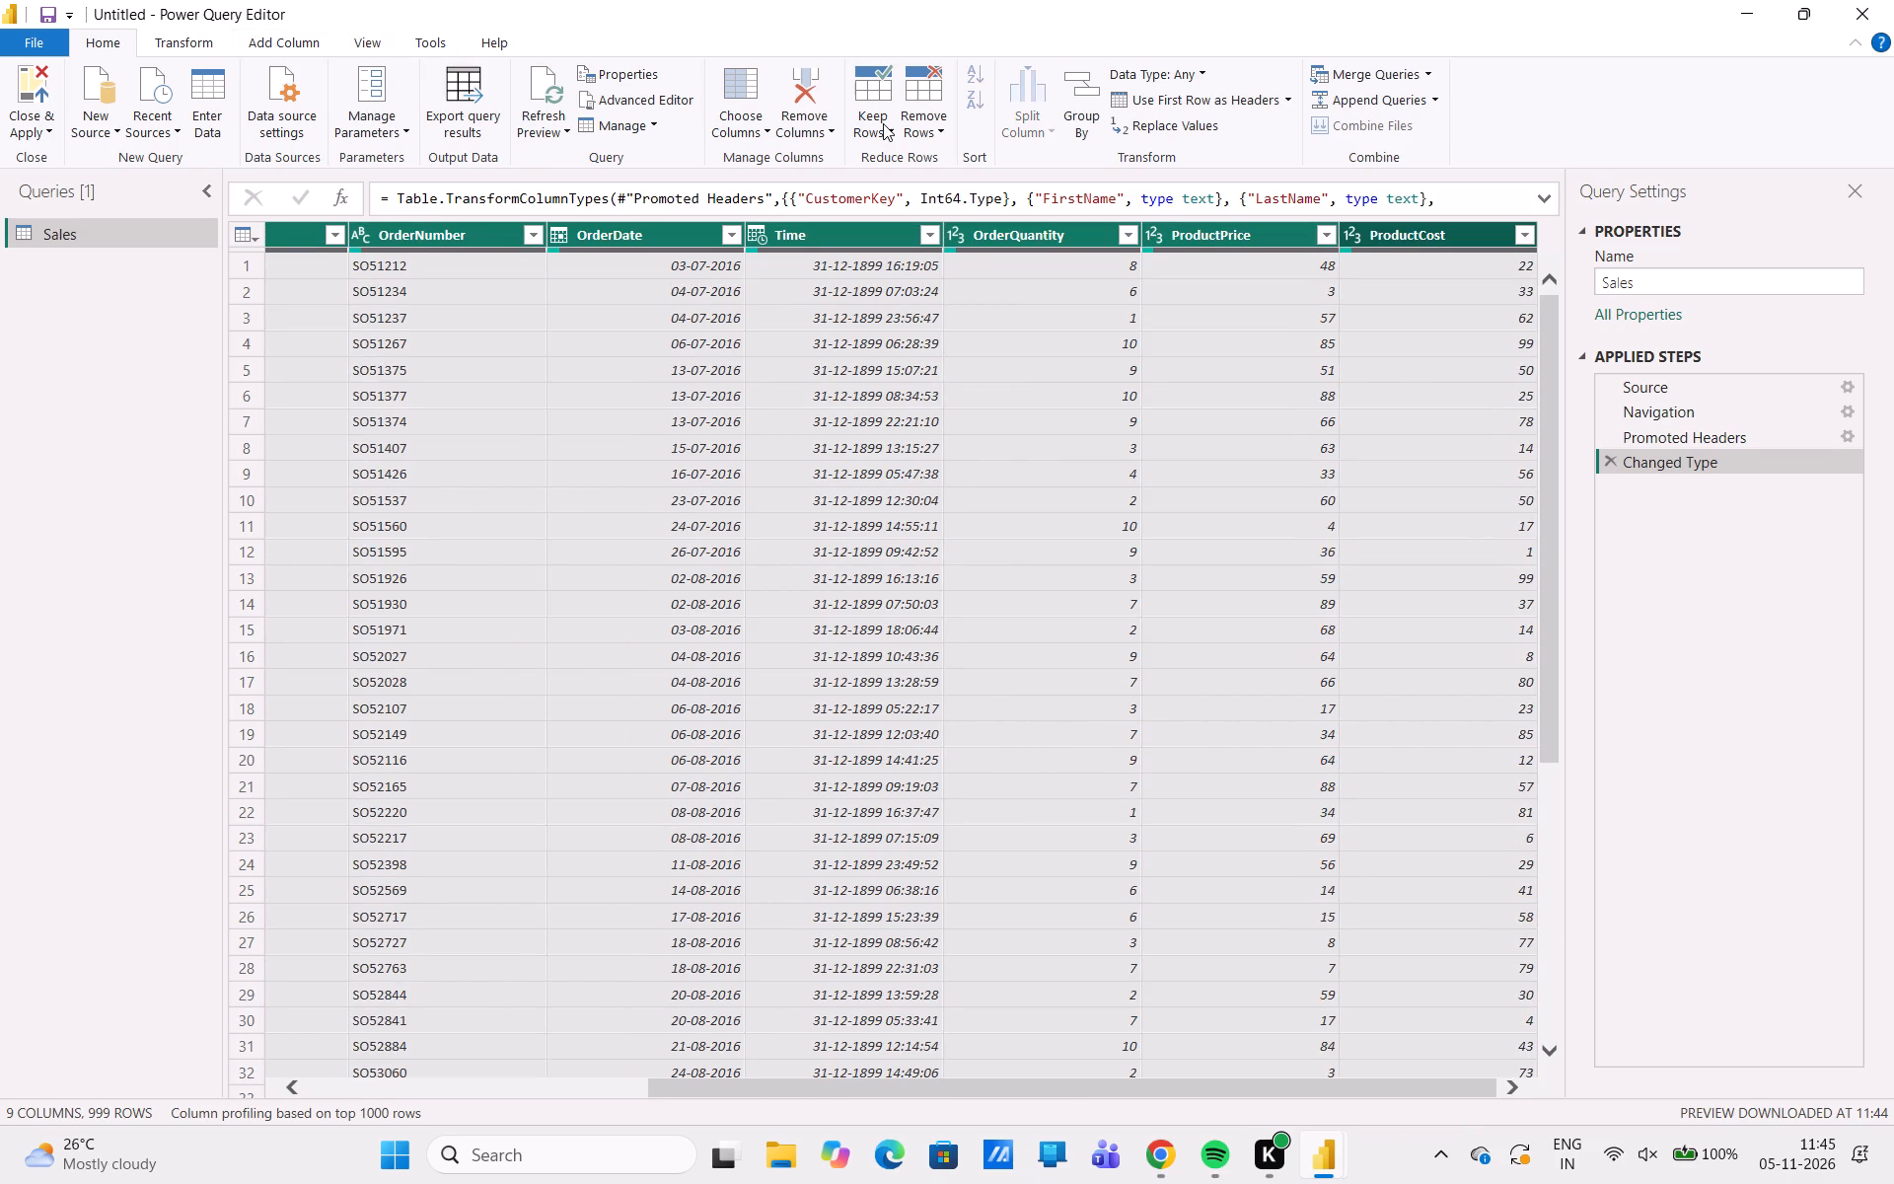
{"action": "left_click", "coordinate": [945, 125]}
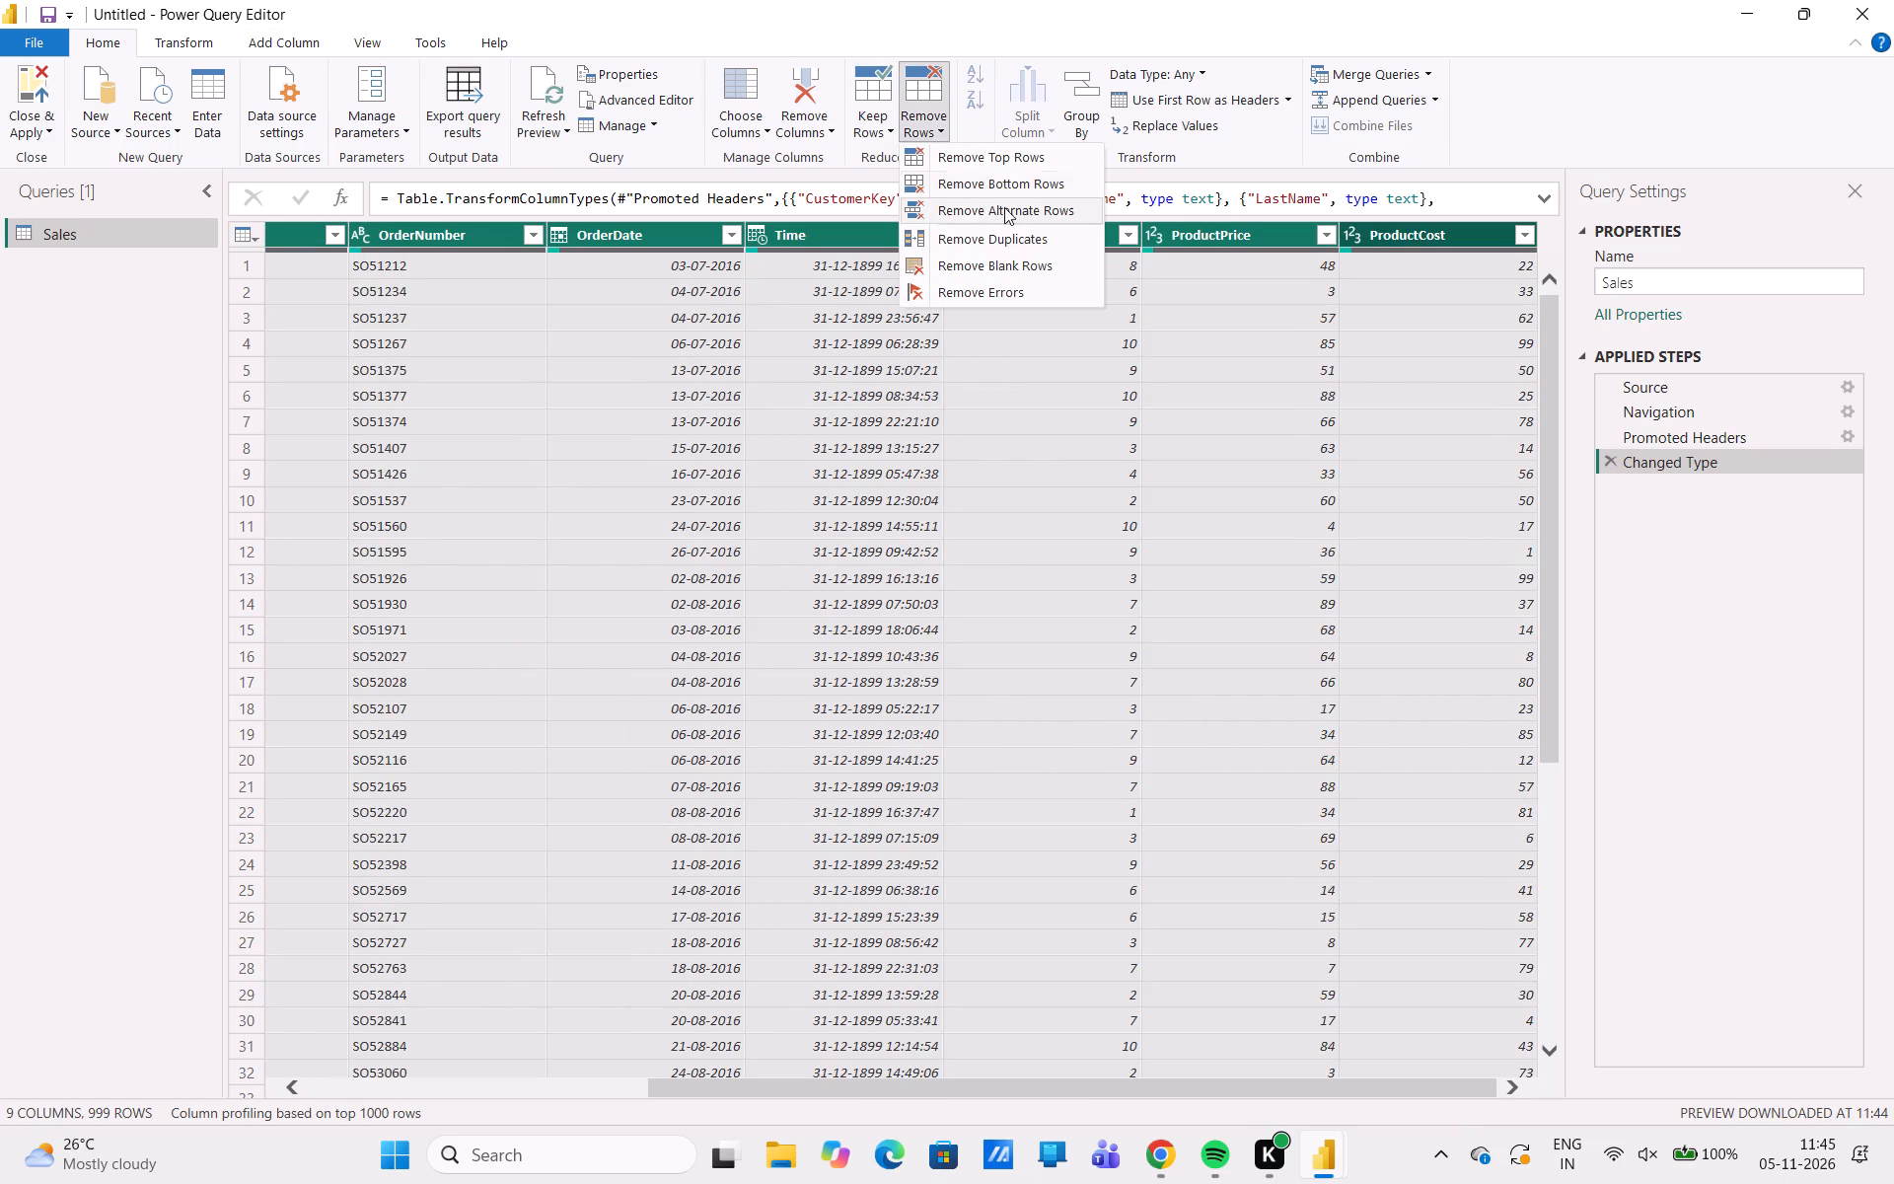
{"action": "left_click", "coordinate": [994, 233]}
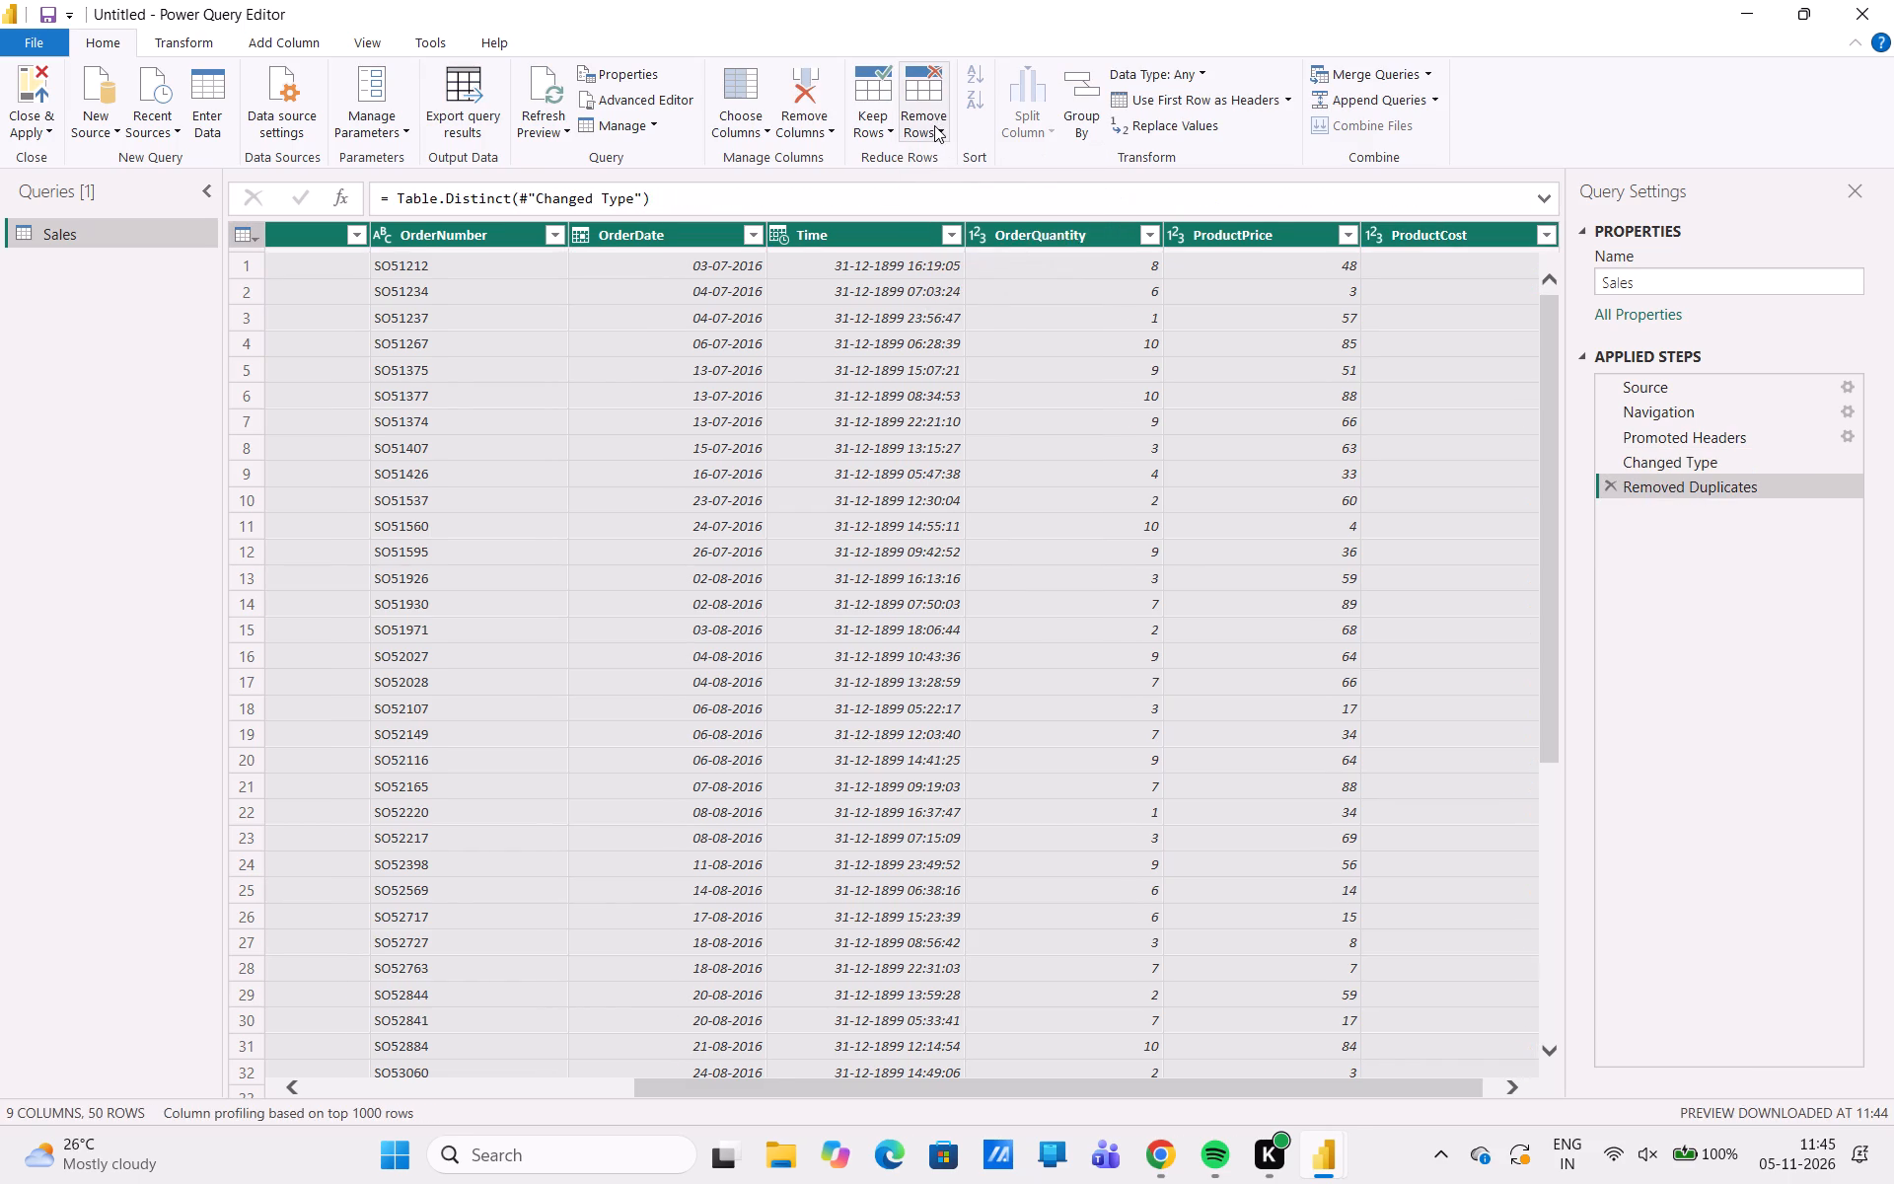
Remove the blank rows from the Sales query.
{"action": "left_click", "coordinate": [934, 125]}
{"action": "left_click", "coordinate": [1020, 261]}
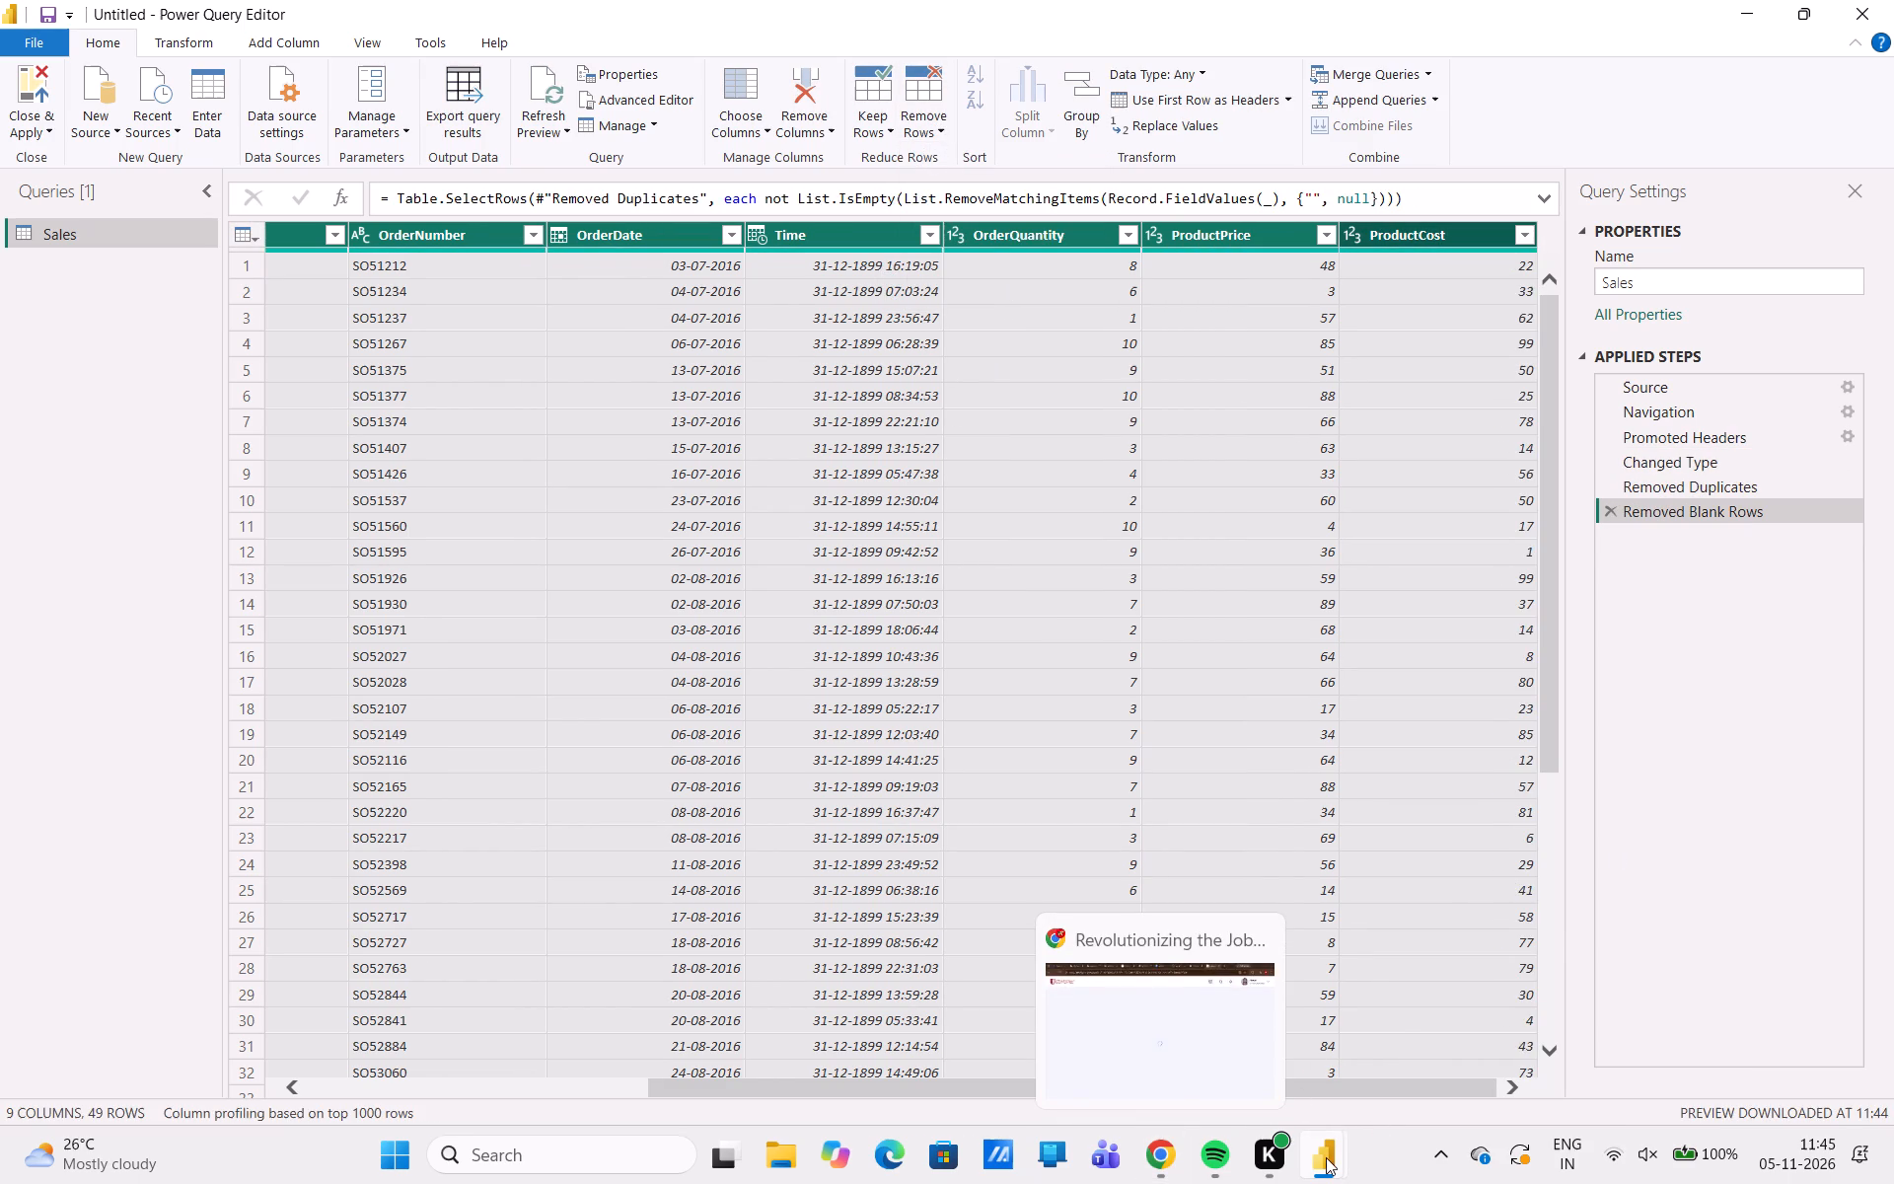
Switch from the Power Query Editor to the Power BI Desktop report window.
{"action": "left_click", "coordinate": [1183, 1056]}
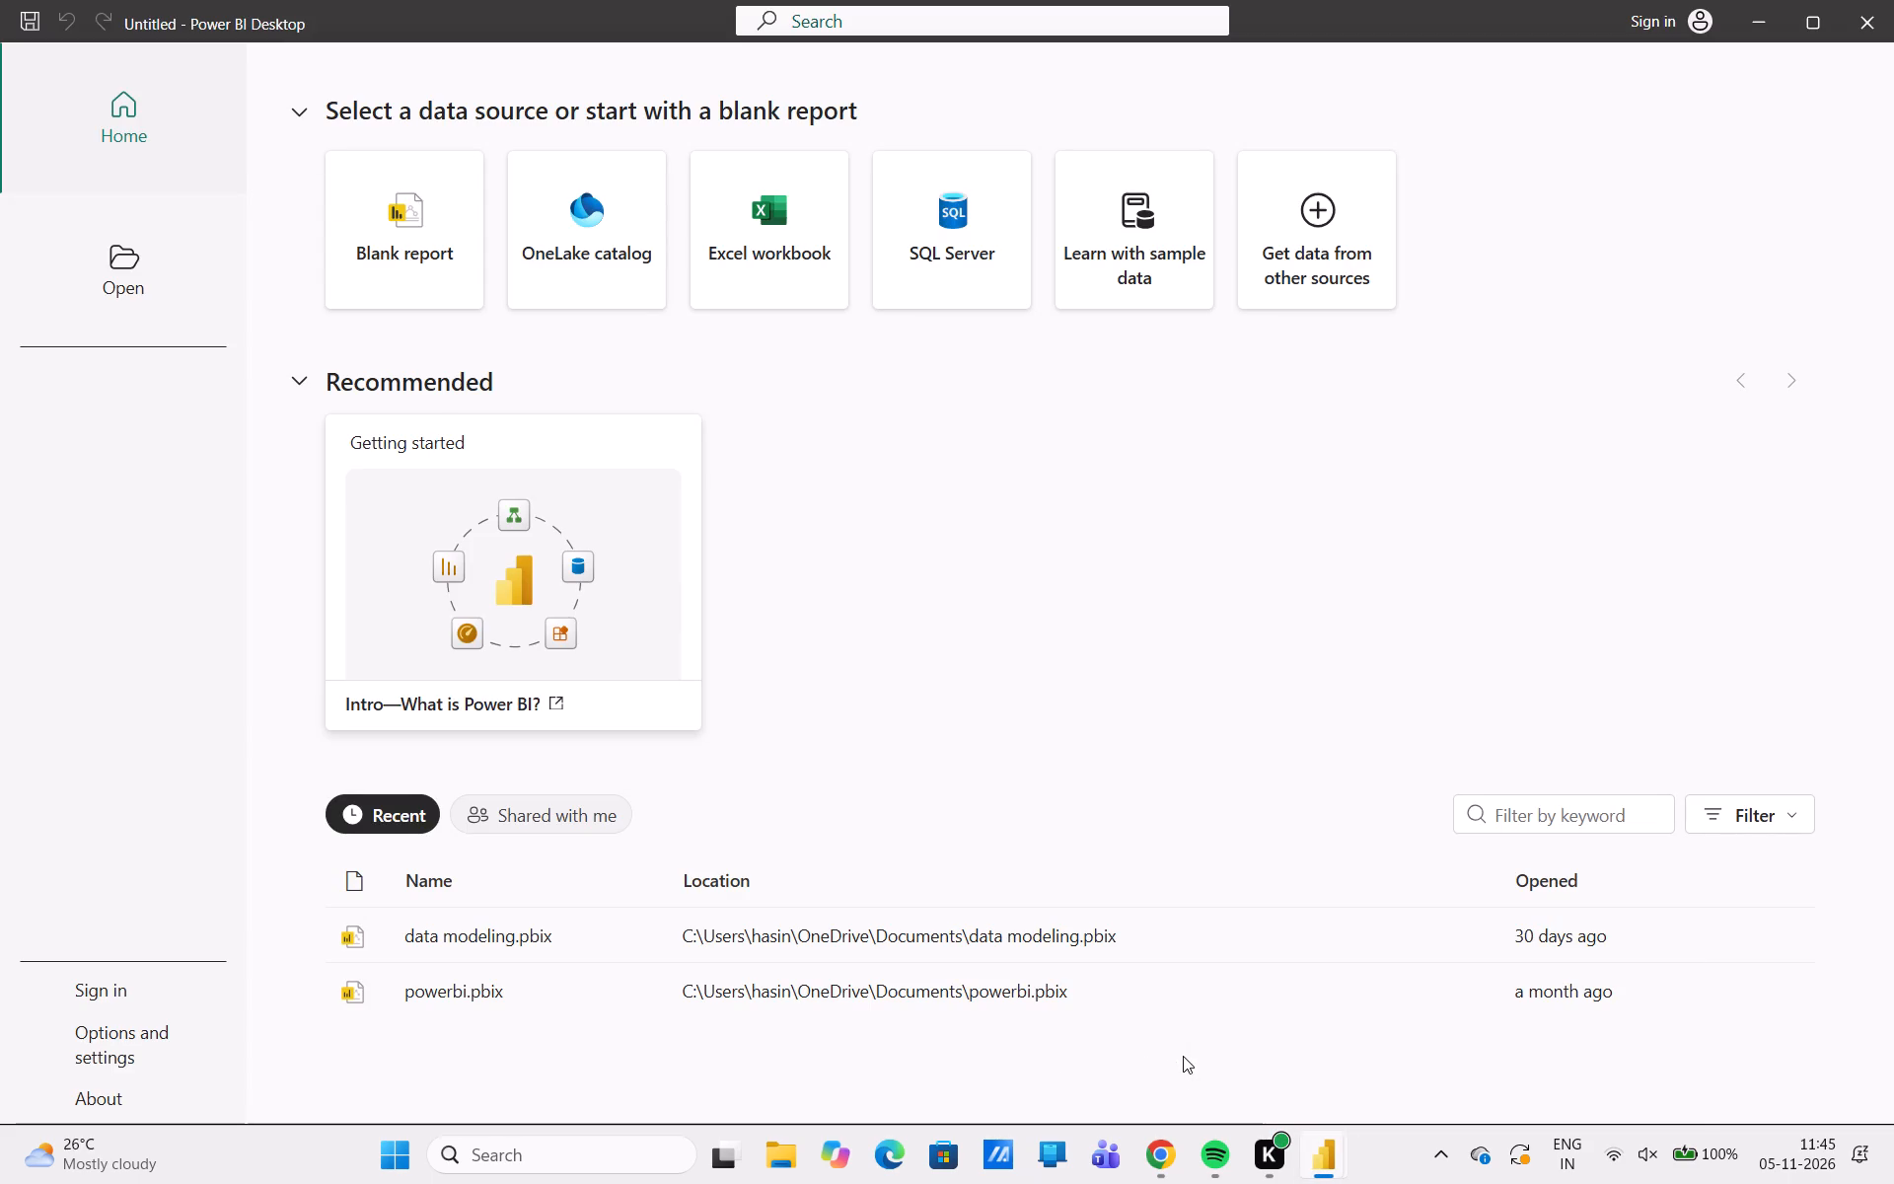
{"action": "left_click", "coordinate": [1309, 1004]}
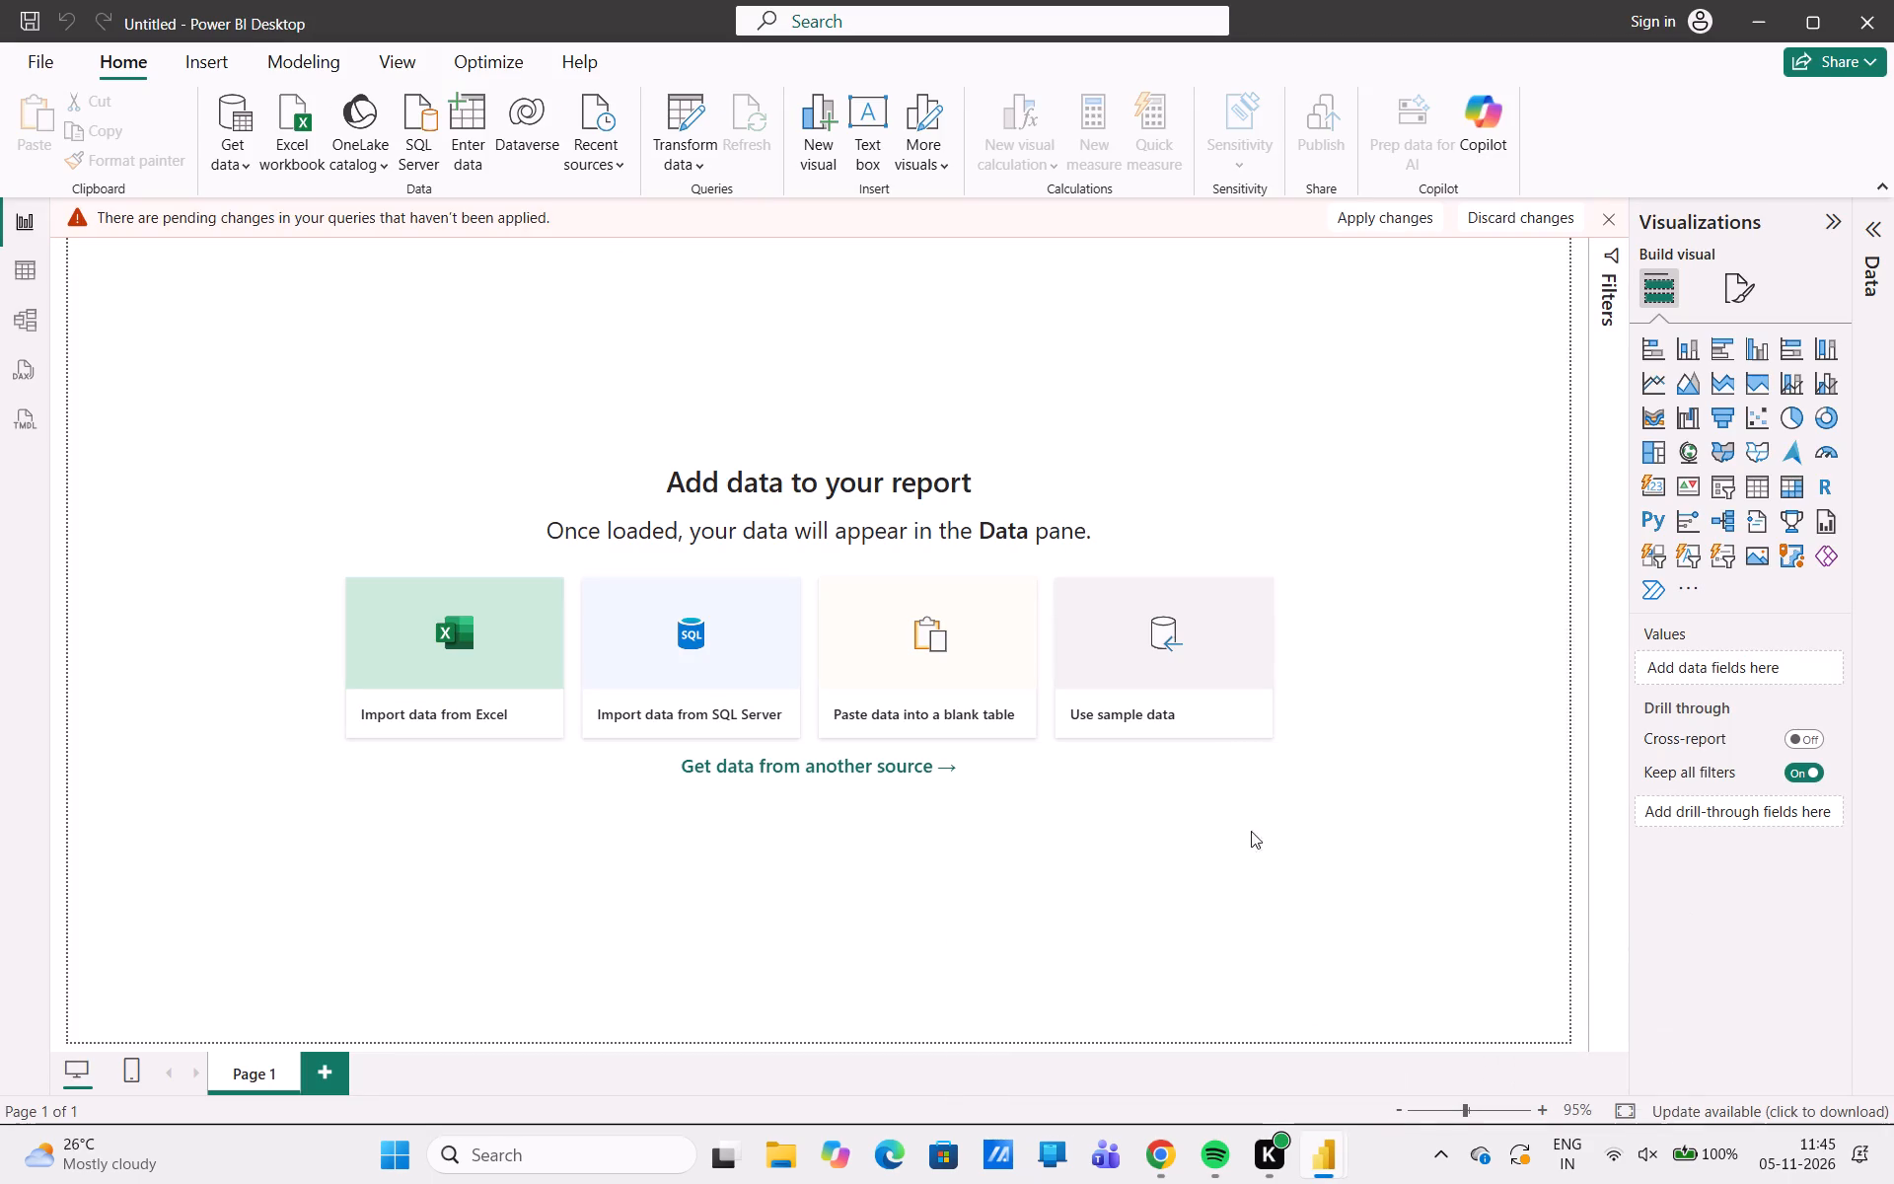
Apply the pending query changes to load the cleaned Sales table into the report.
{"action": "left_click", "coordinate": [1375, 224]}
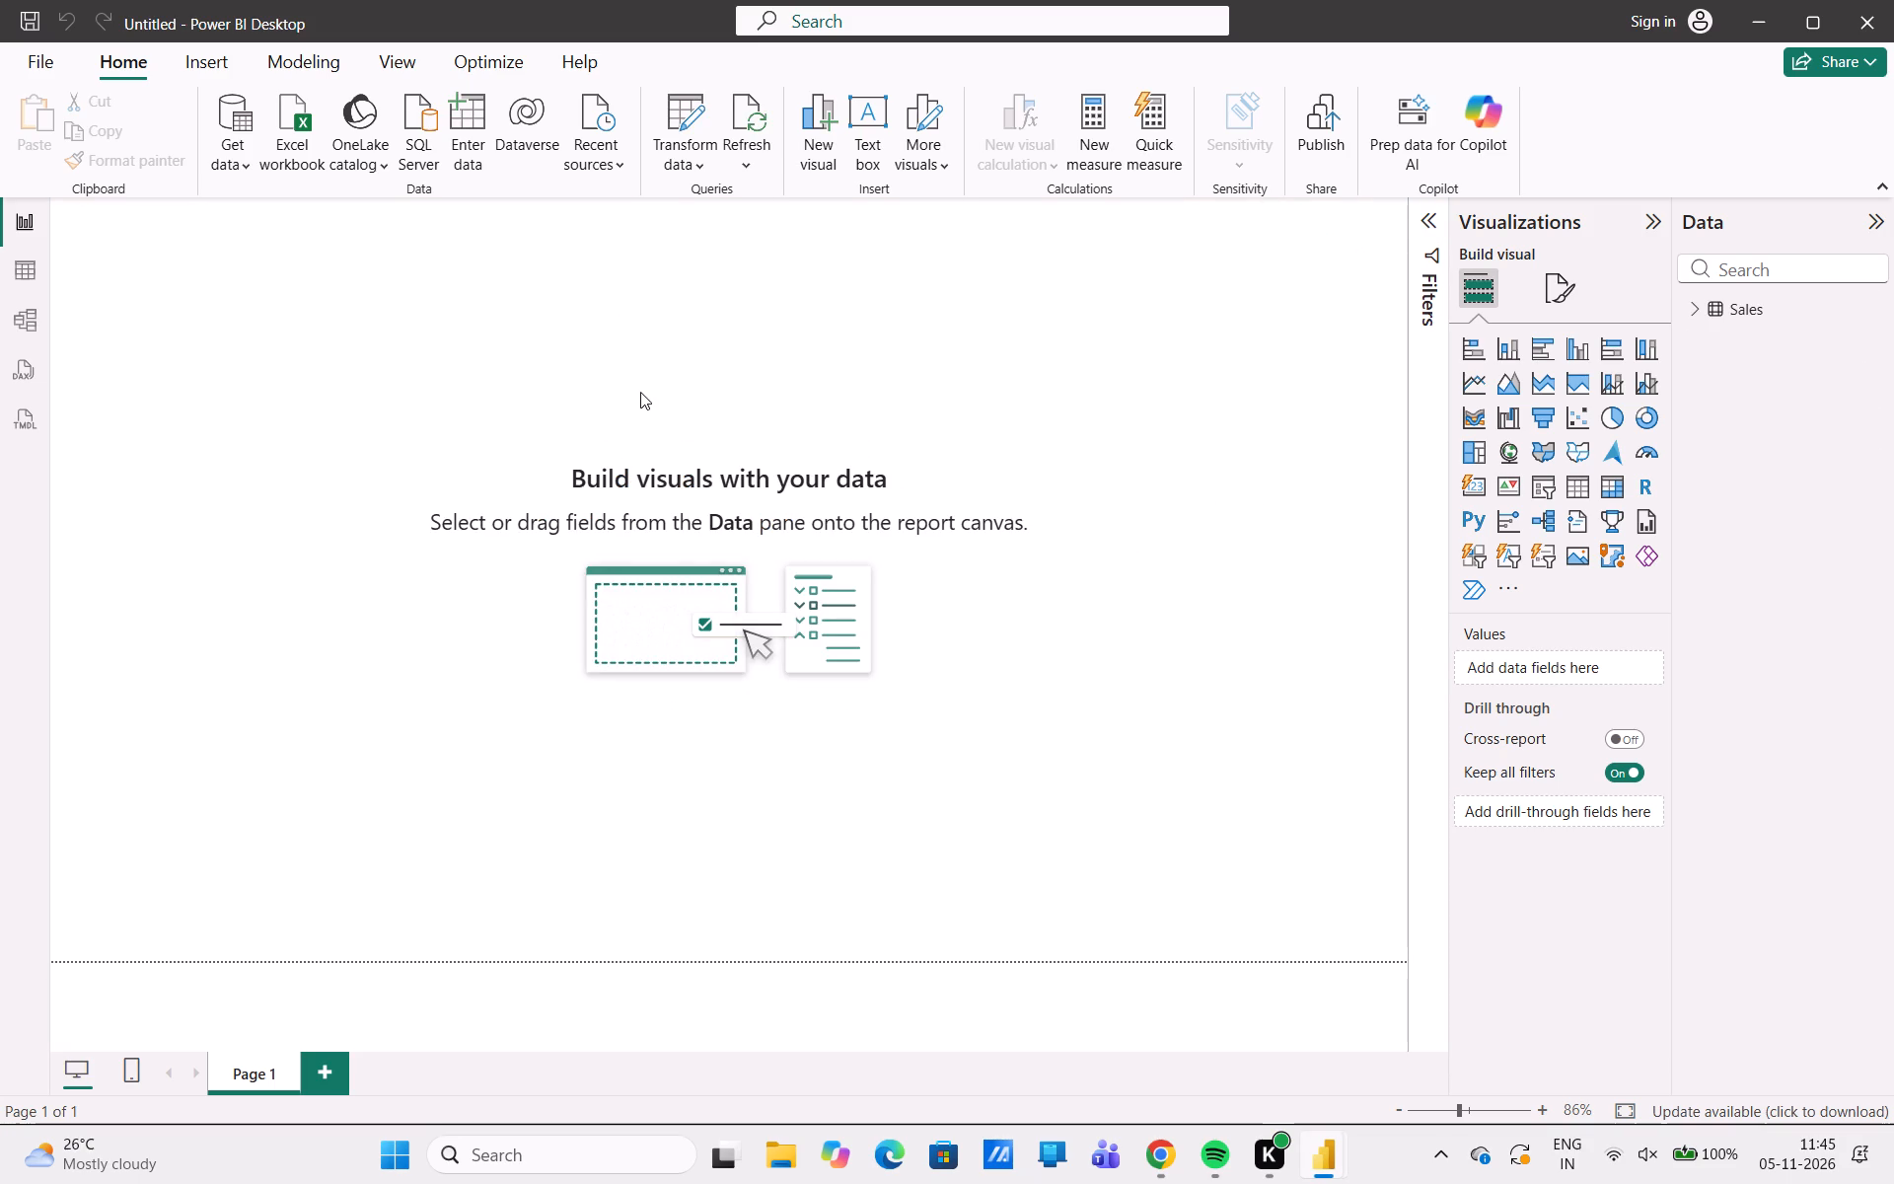
Show the Sales data in Table view and look through its rows.
{"action": "left_click", "coordinate": [17, 278]}
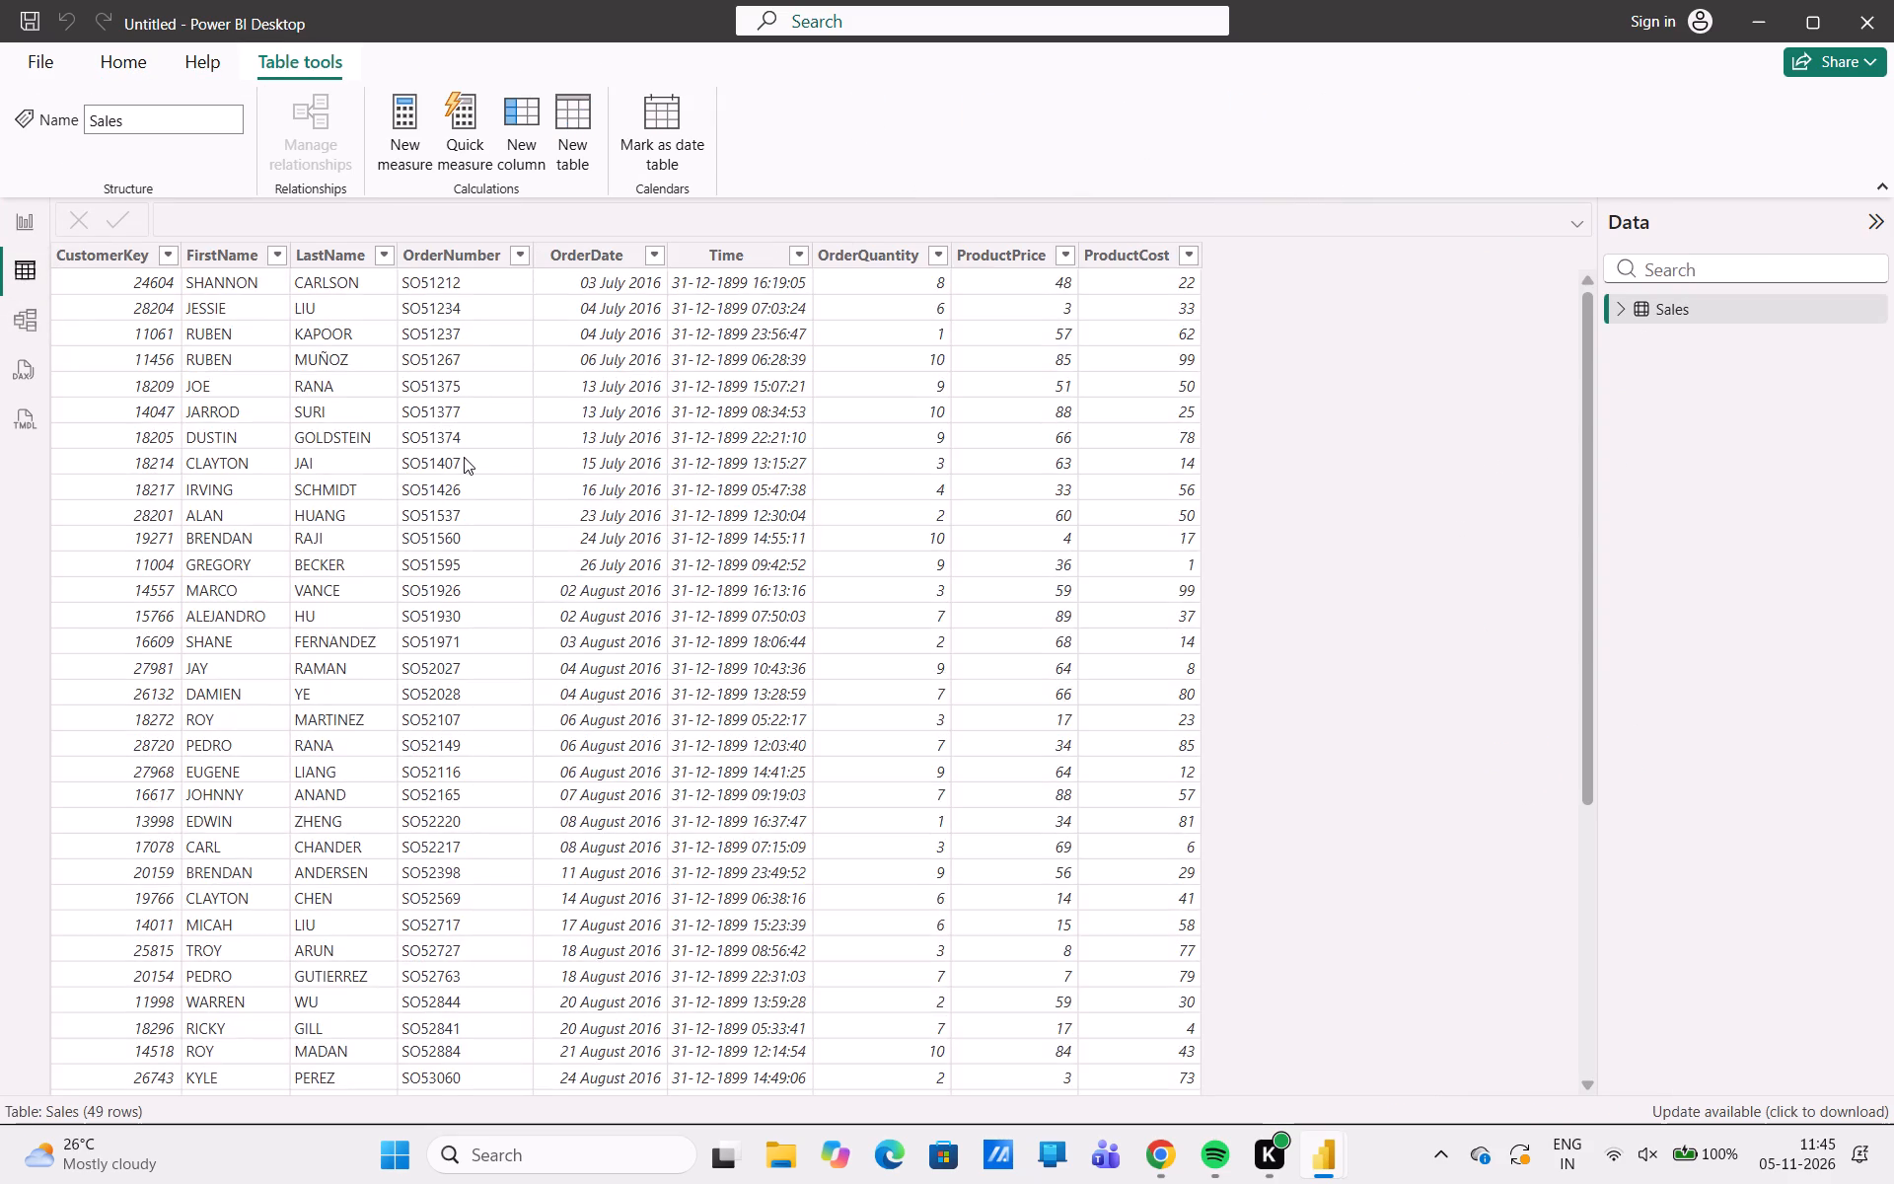
{"action": "scroll", "coordinate": [464, 457], "scroll_direction": "down", "scroll_amount": 2}
{"action": "scroll", "coordinate": [464, 457], "scroll_direction": "up", "scroll_amount": 5}
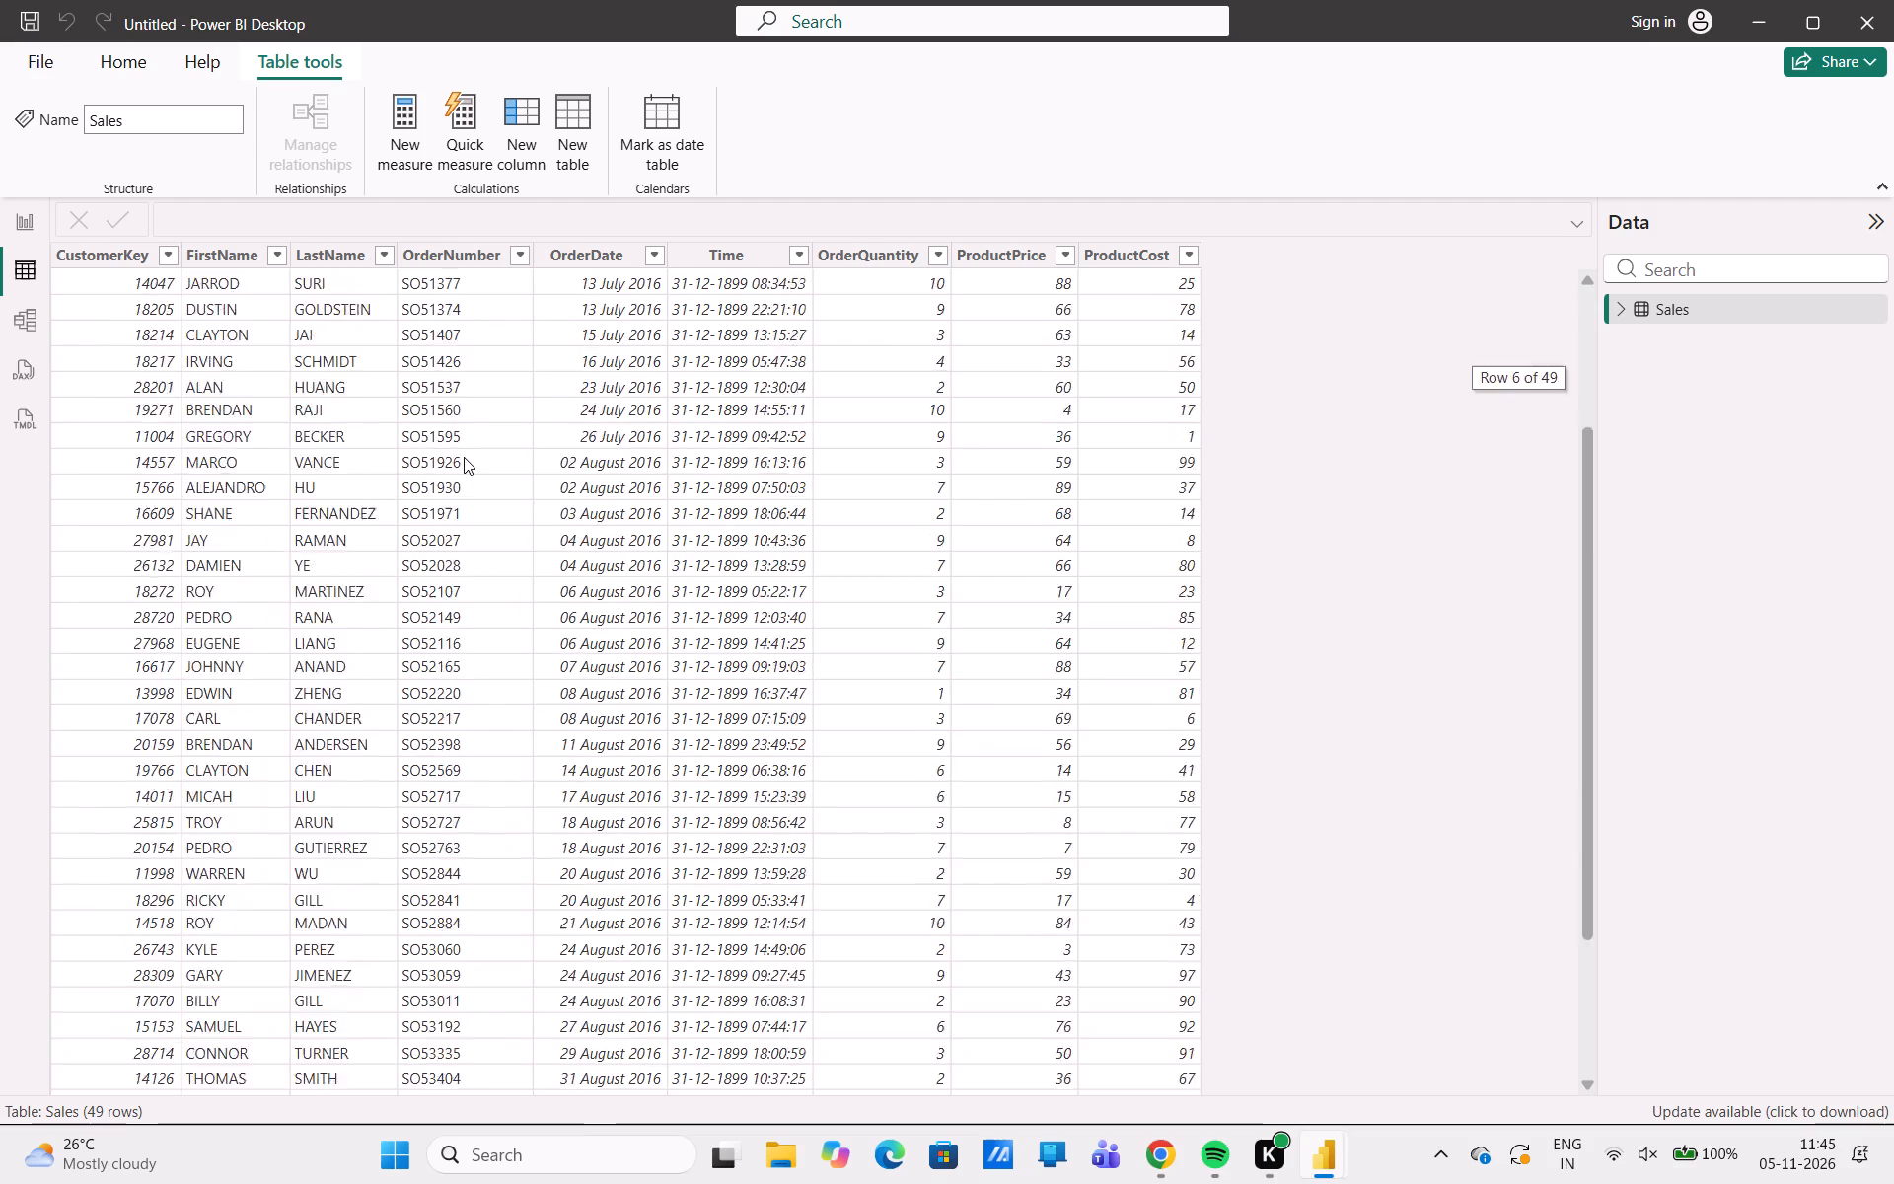
{"action": "scroll", "coordinate": [464, 457], "scroll_direction": "up", "scroll_amount": 5}
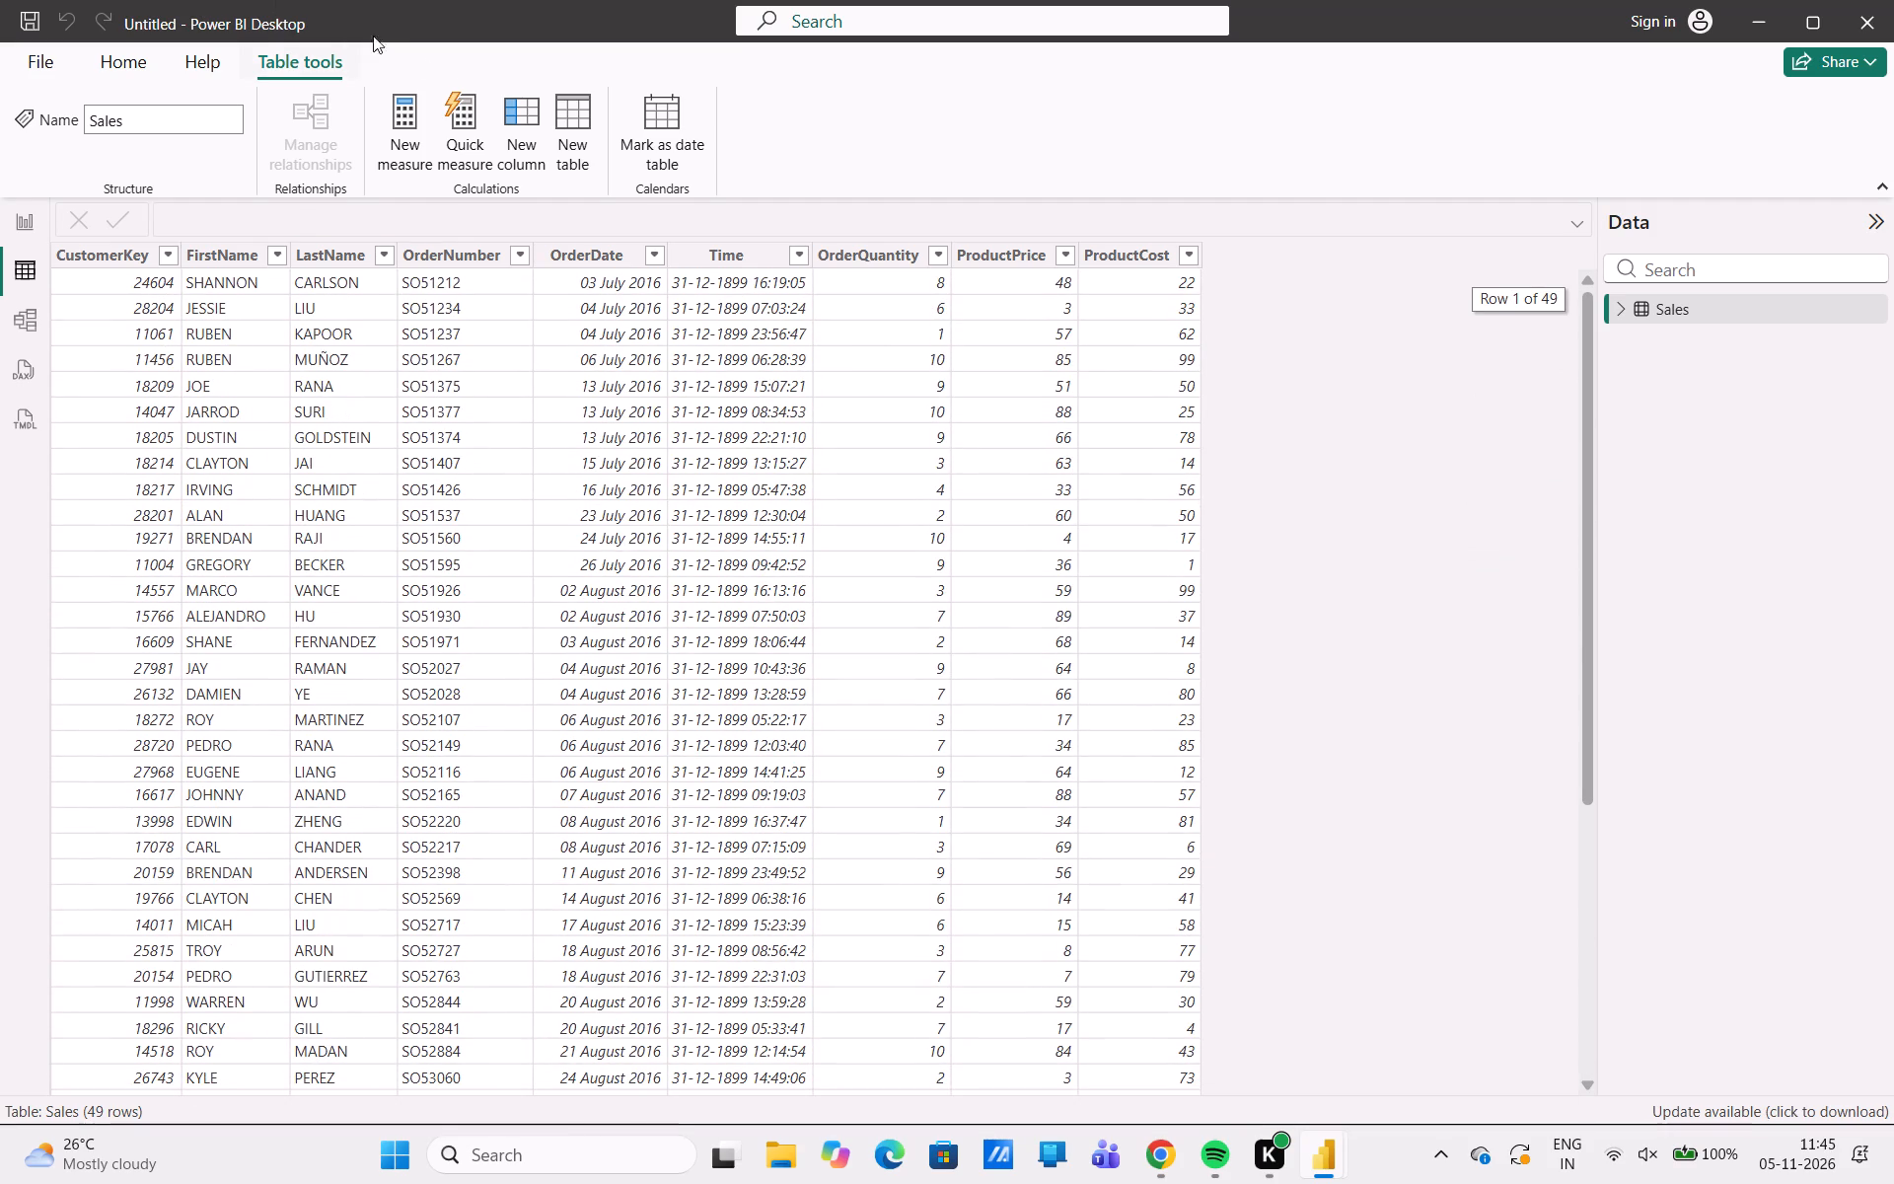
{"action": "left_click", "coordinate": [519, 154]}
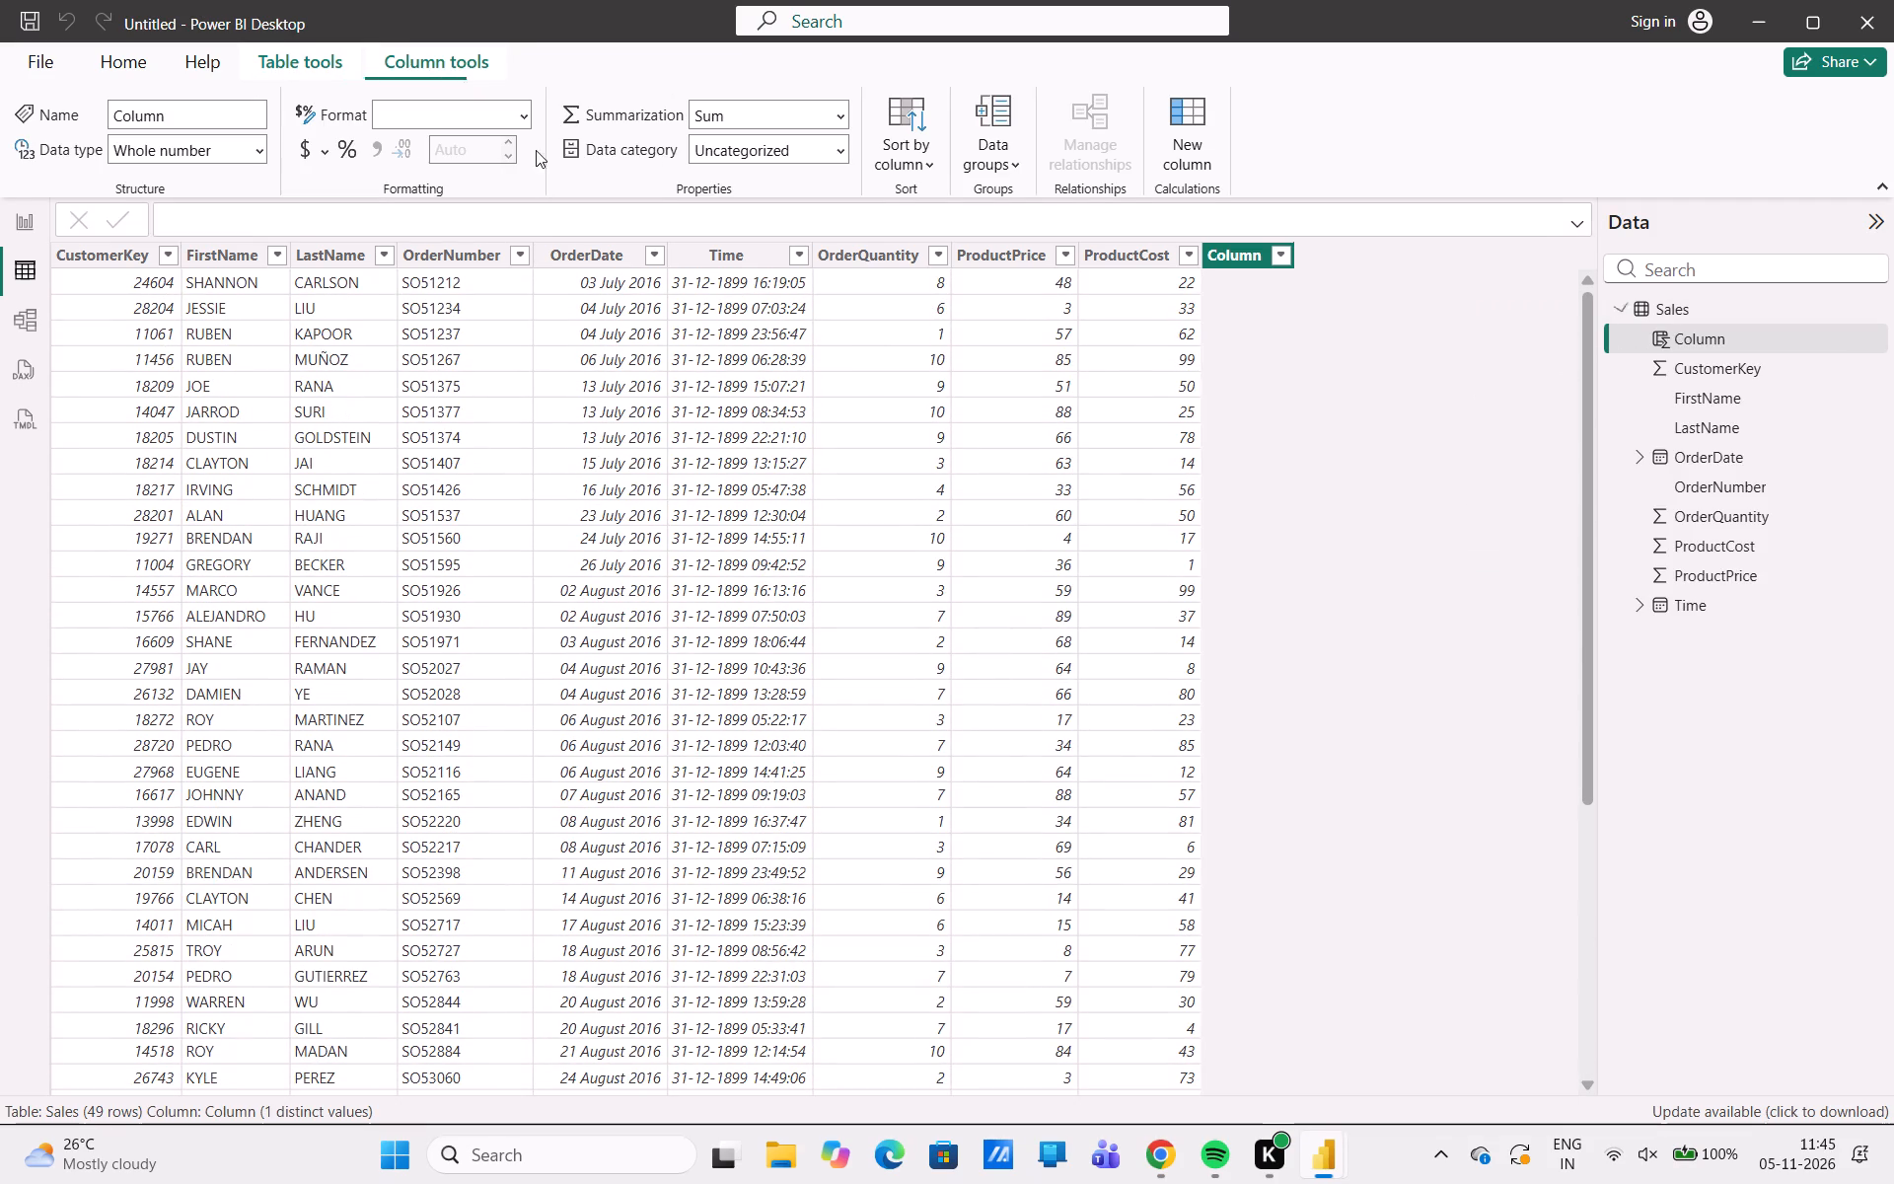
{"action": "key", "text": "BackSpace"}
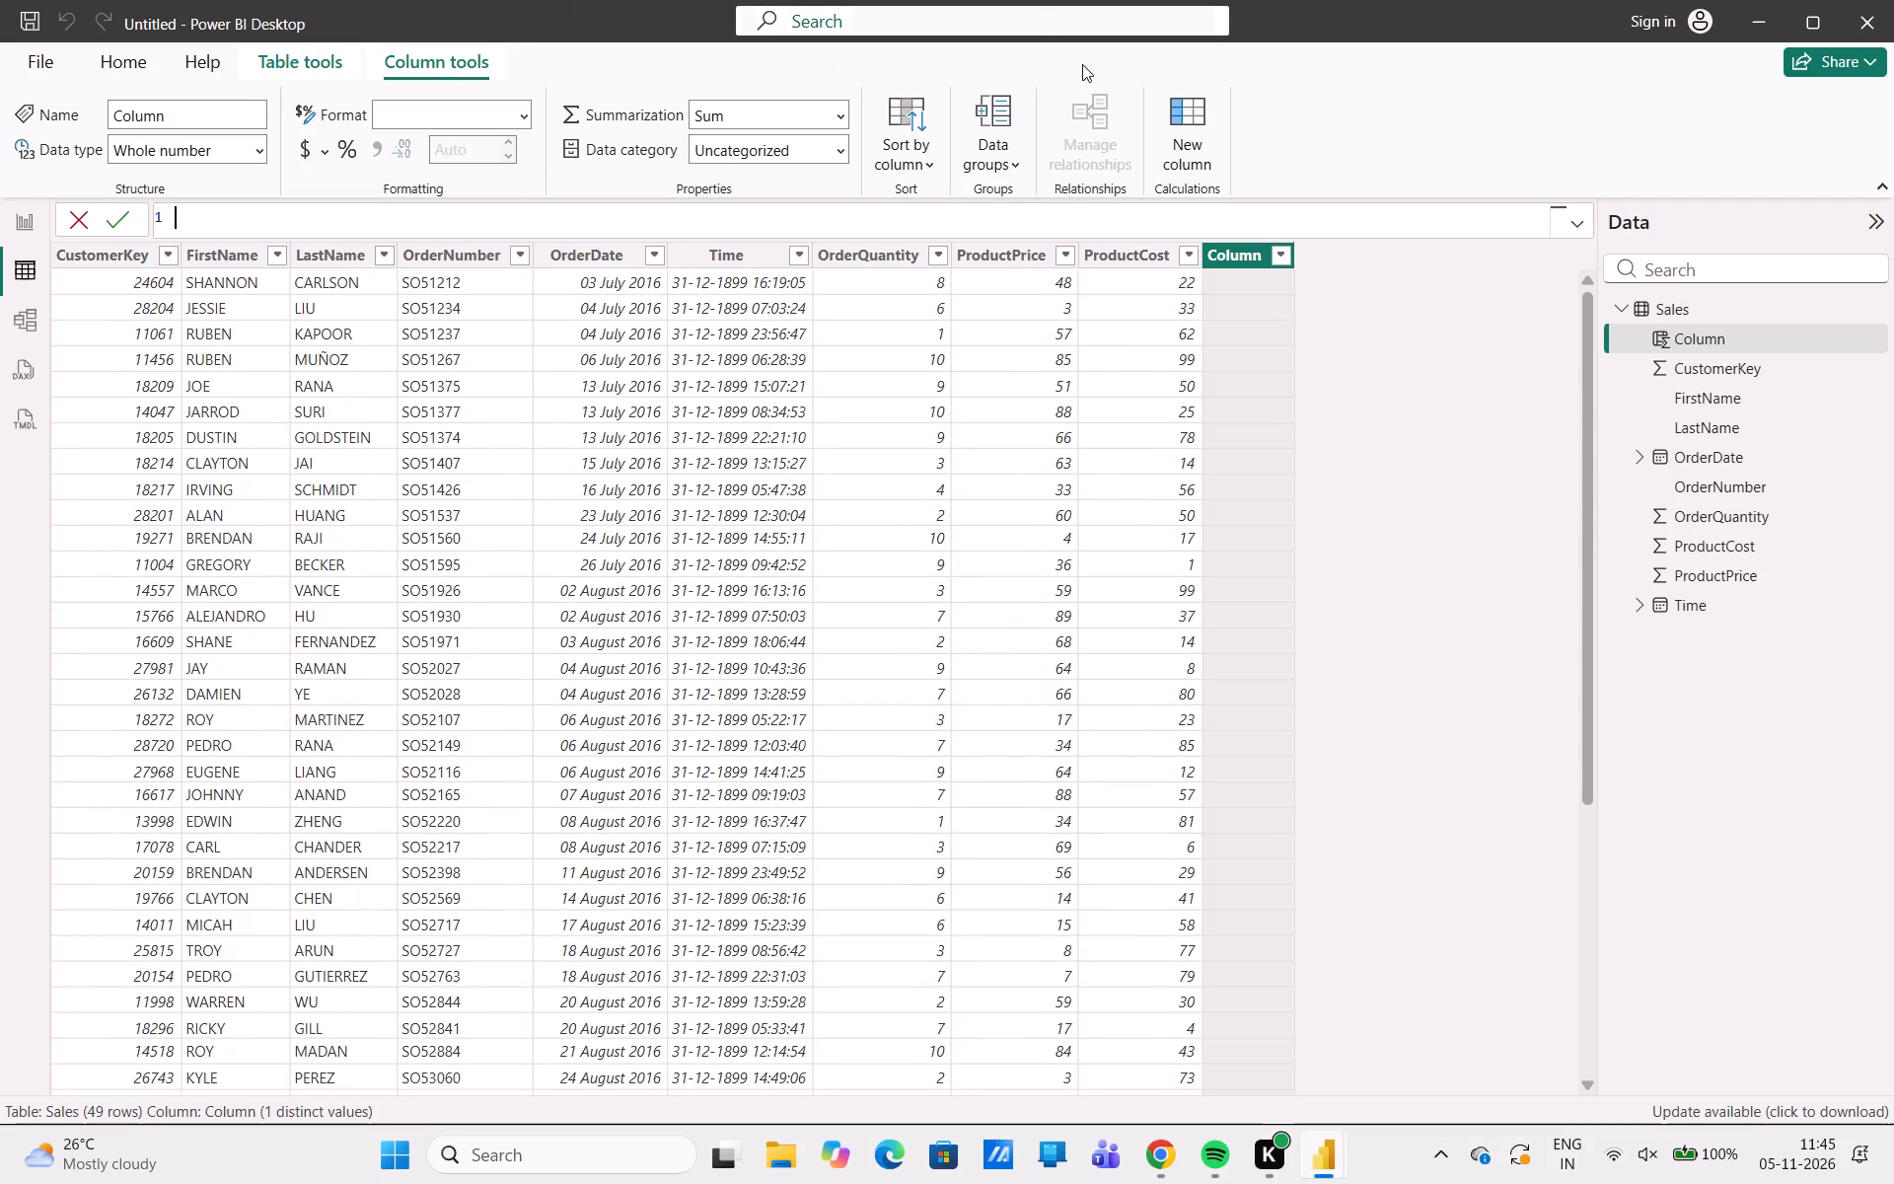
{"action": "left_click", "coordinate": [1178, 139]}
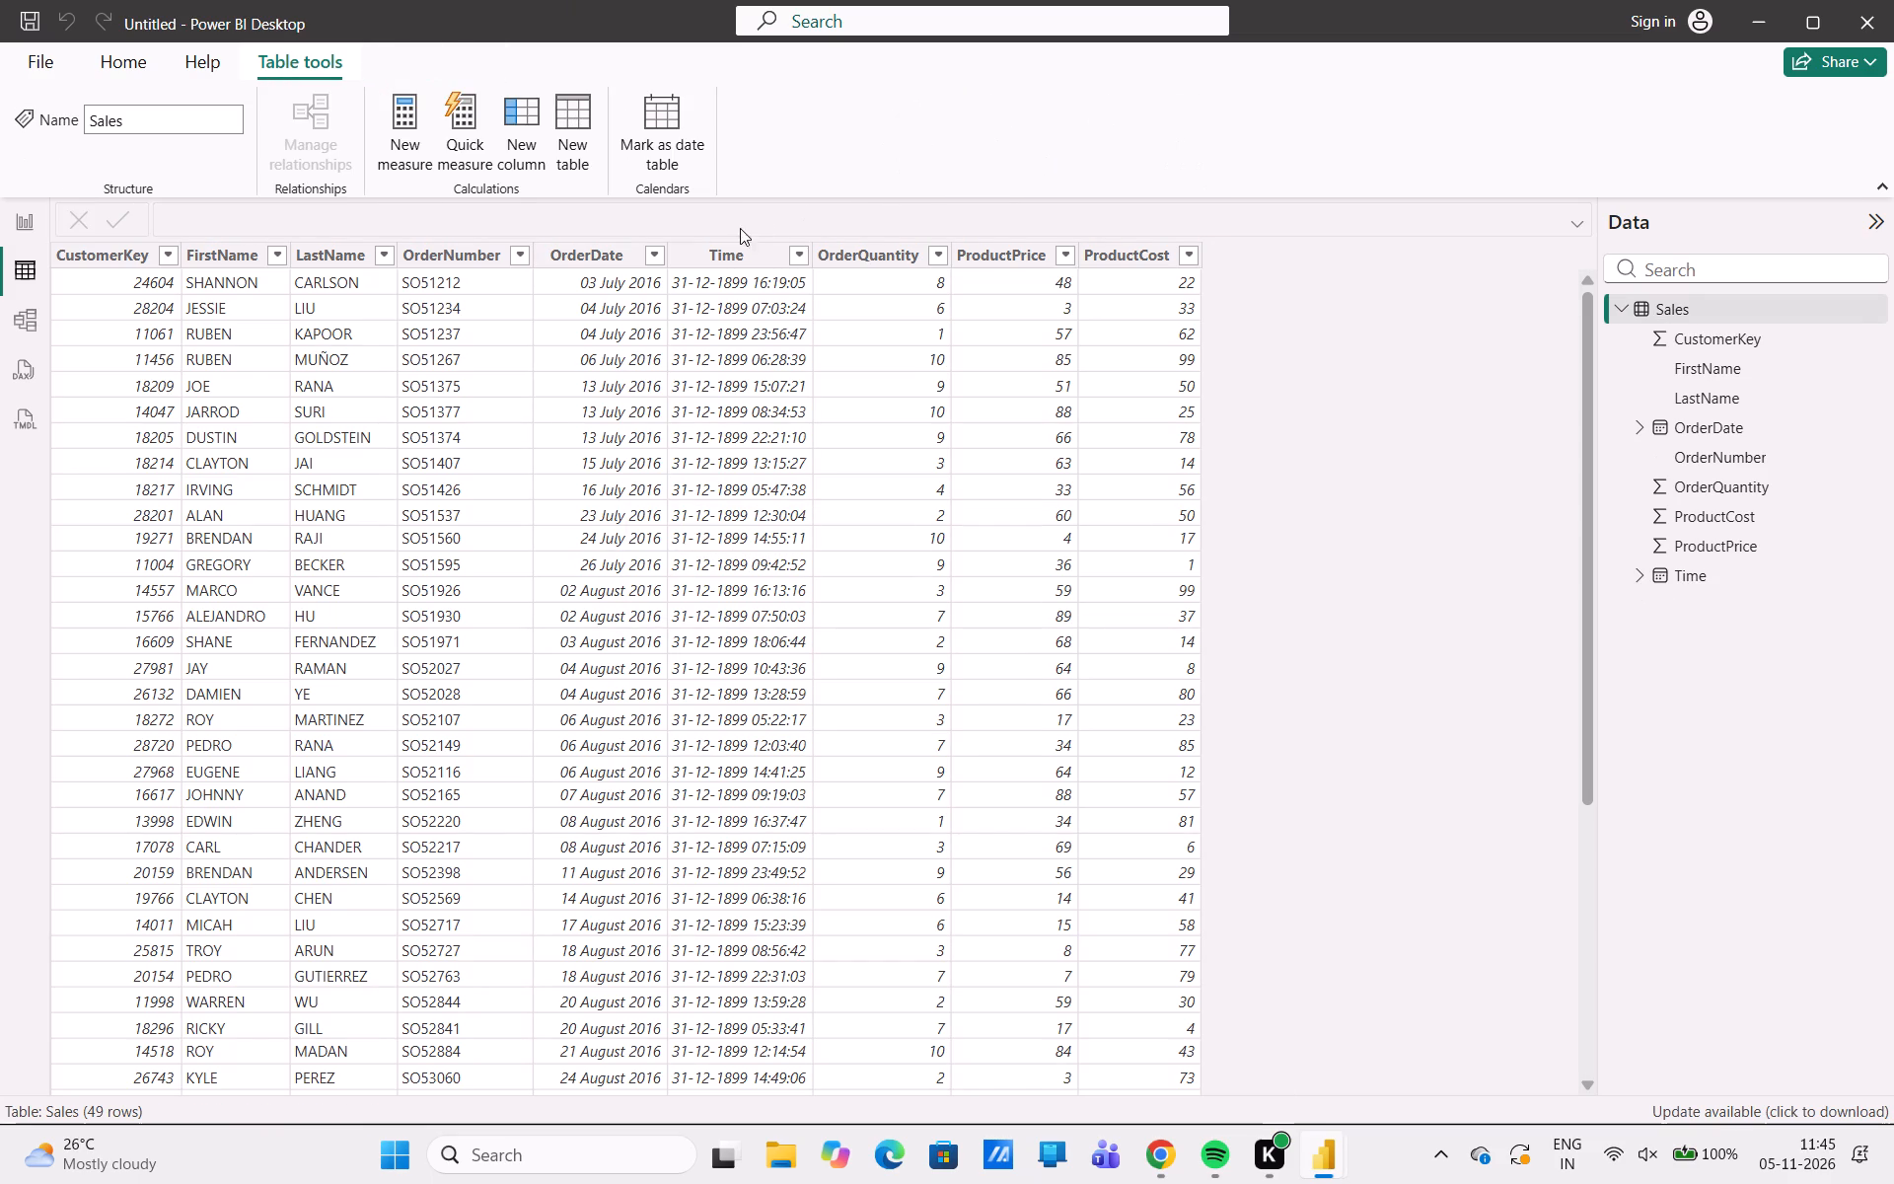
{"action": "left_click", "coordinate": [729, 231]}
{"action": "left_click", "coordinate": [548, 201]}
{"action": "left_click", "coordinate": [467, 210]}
Add a calculated column to the Sales table with the formula Profit Margin = Sales[ProductPrice]-Sales[ProductCost].
{"action": "left_click", "coordinate": [542, 126]}
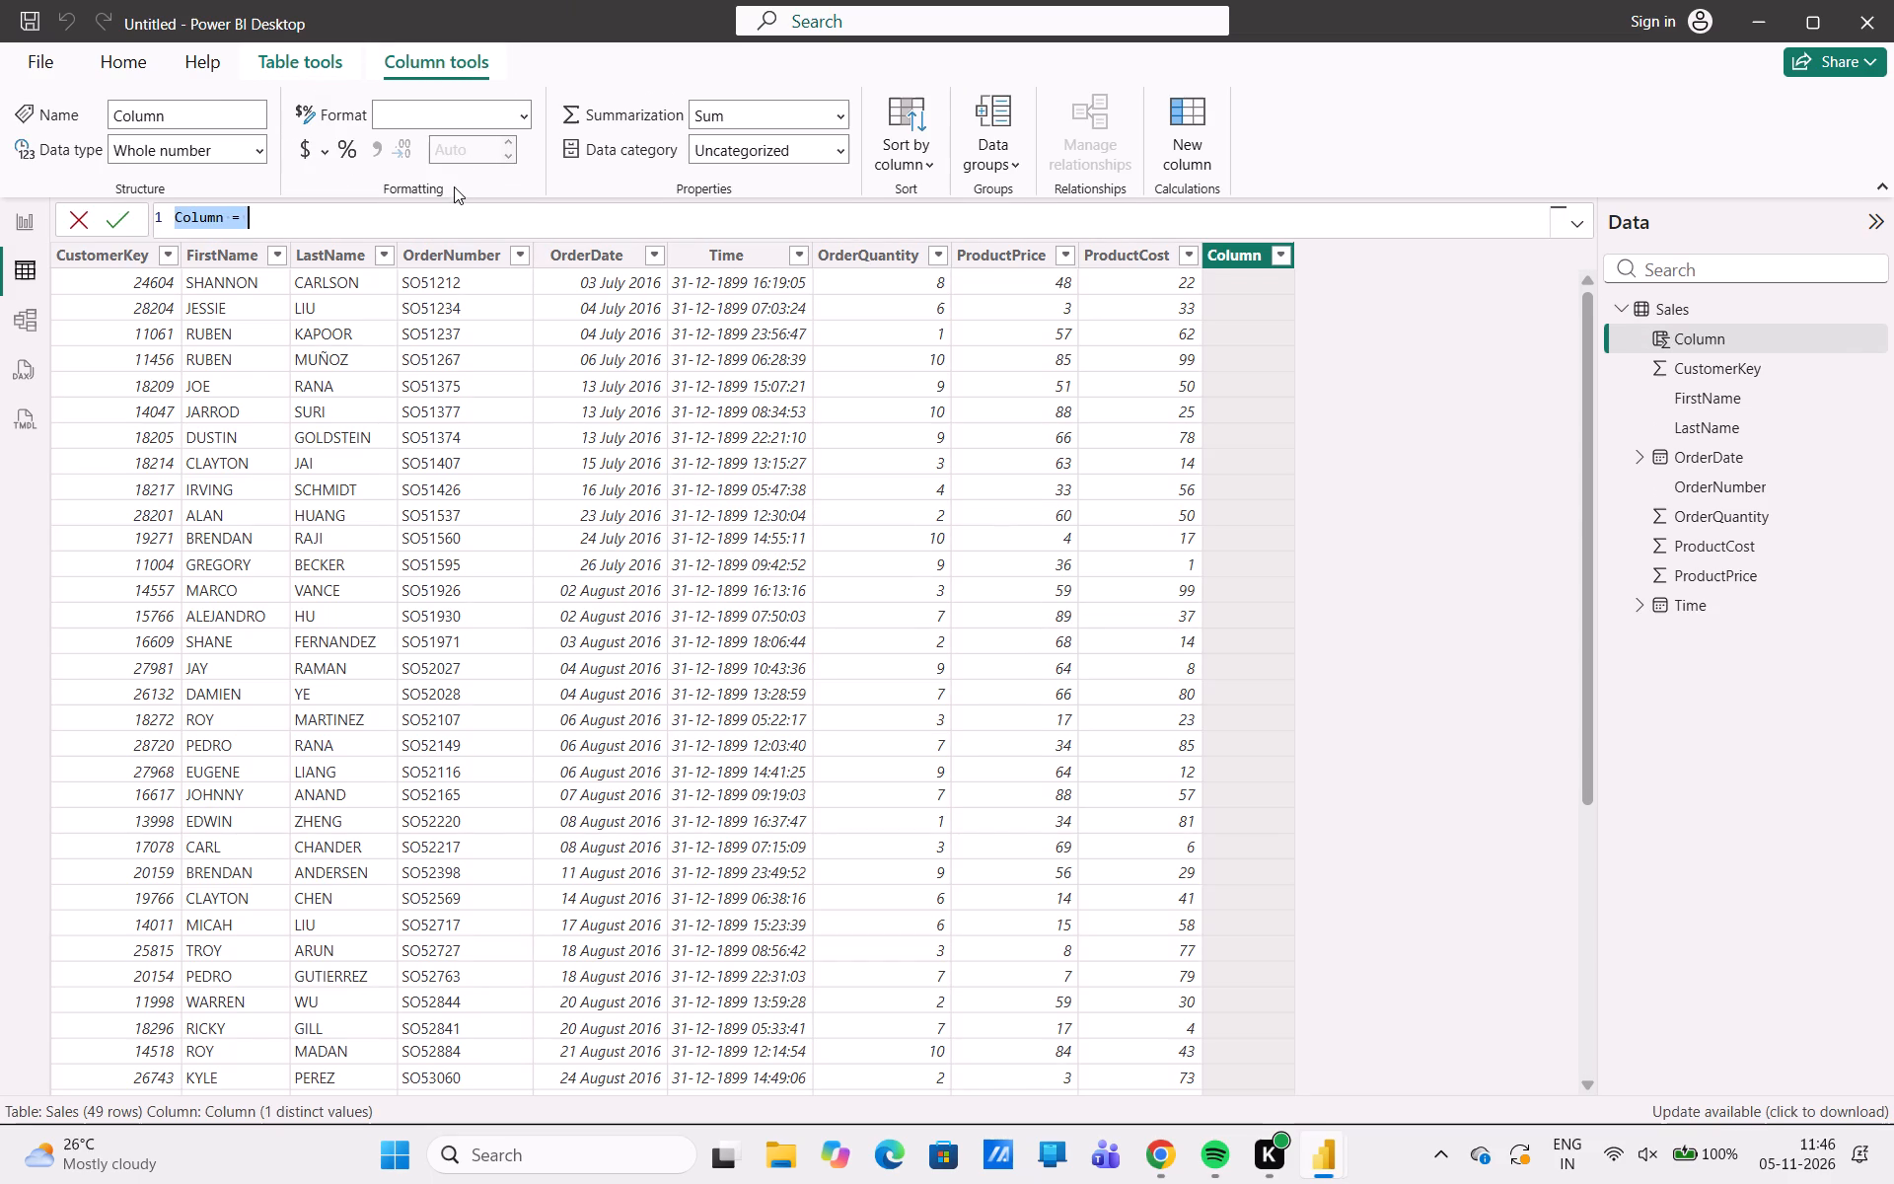
{"action": "key", "text": "BackSpace"}
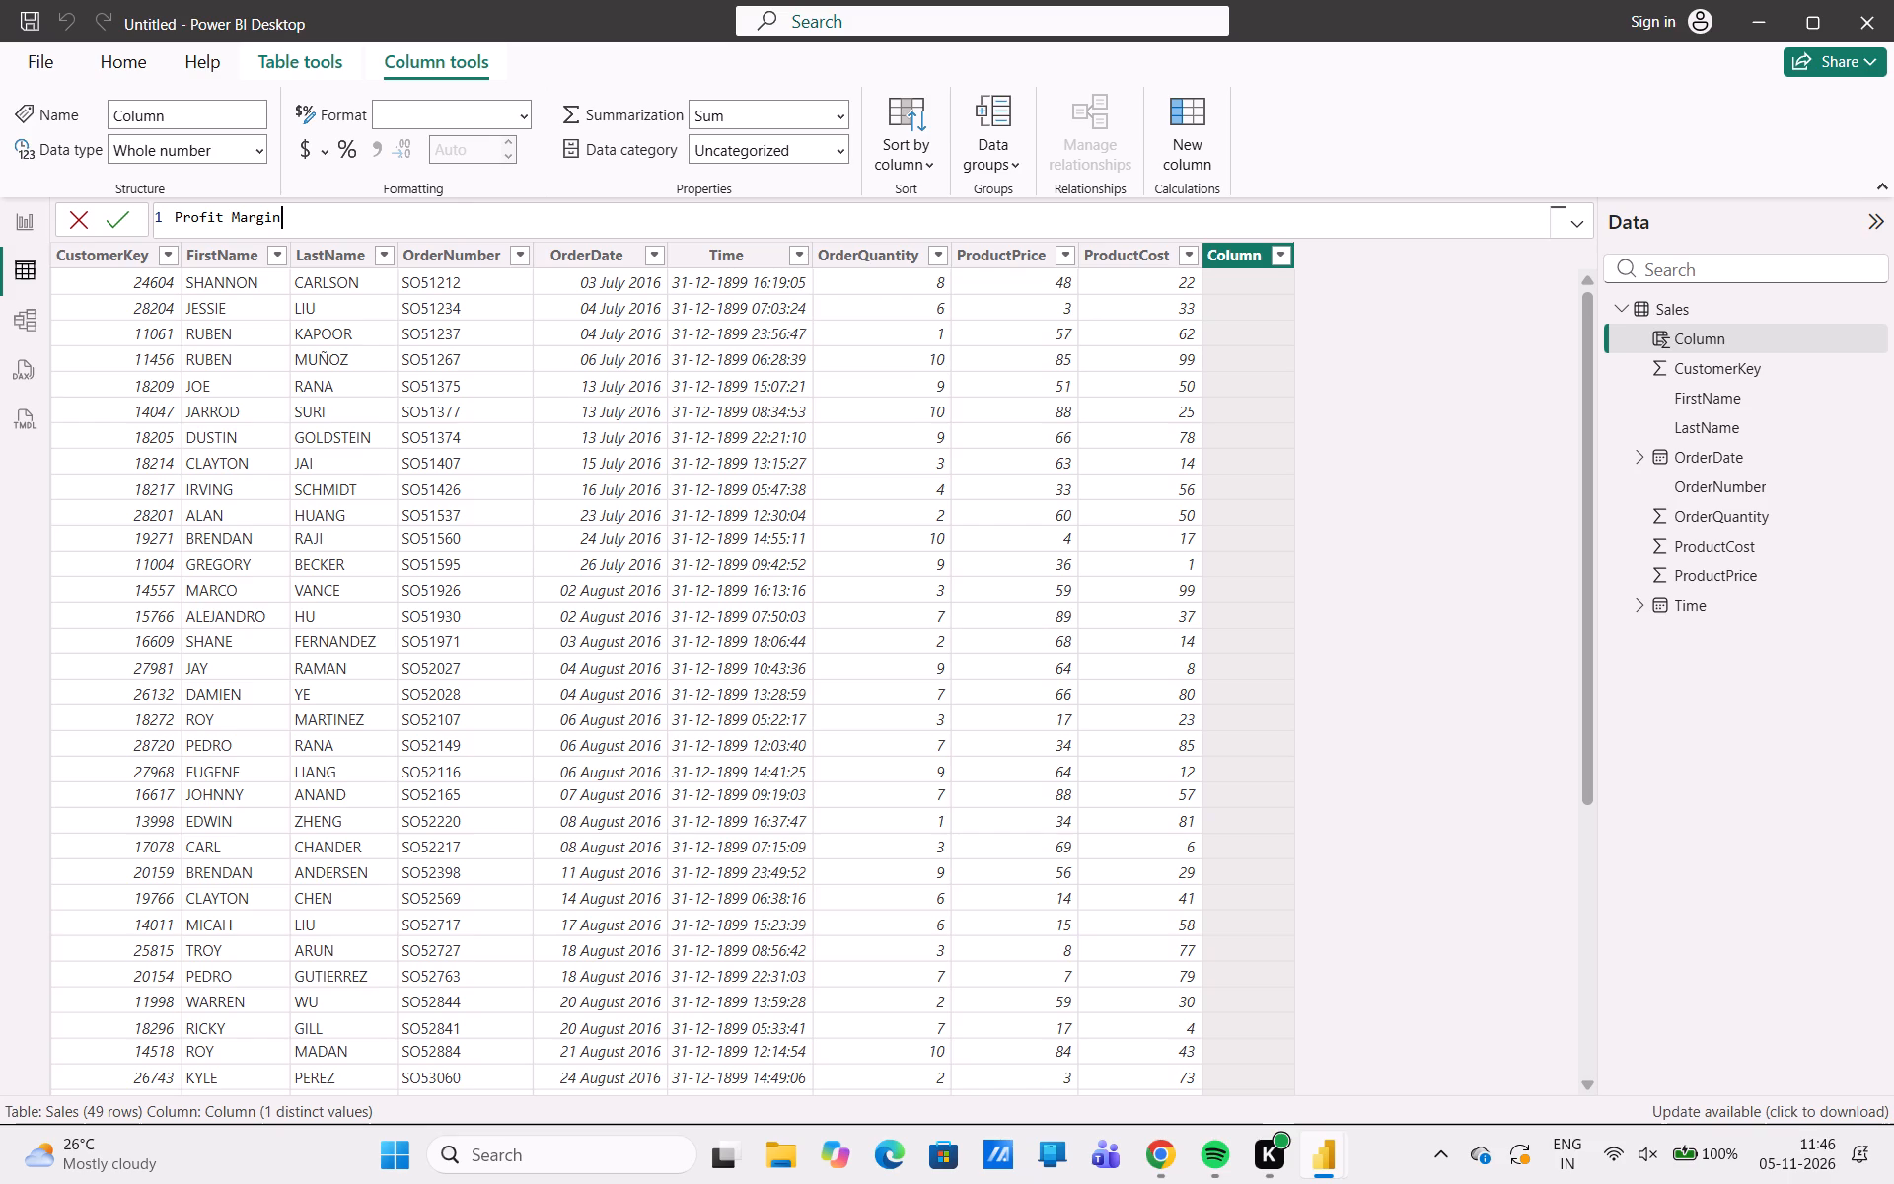
{"action": "key", "text": "equal"}
{"action": "type", "text": "ales"}
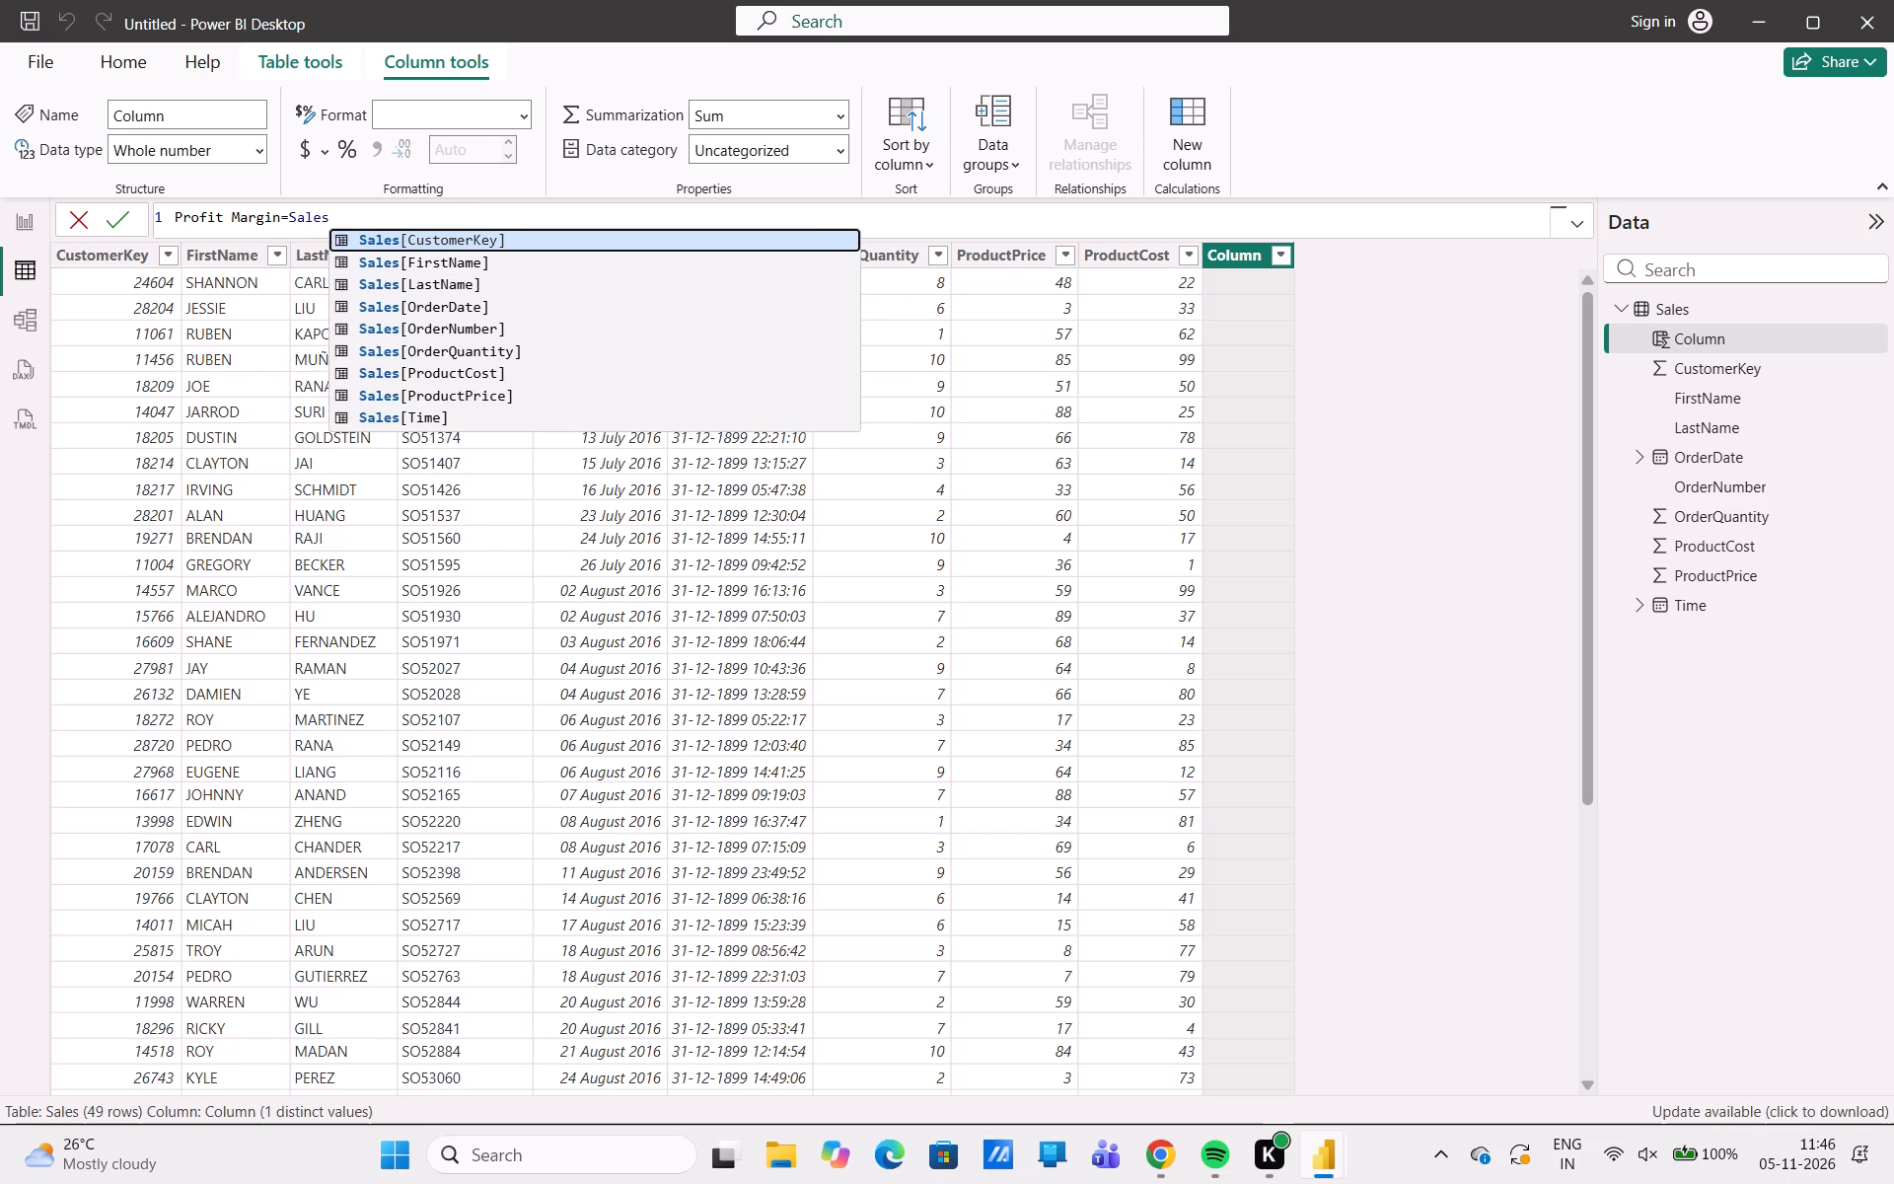
{"action": "key", "text": "bracketleft"}
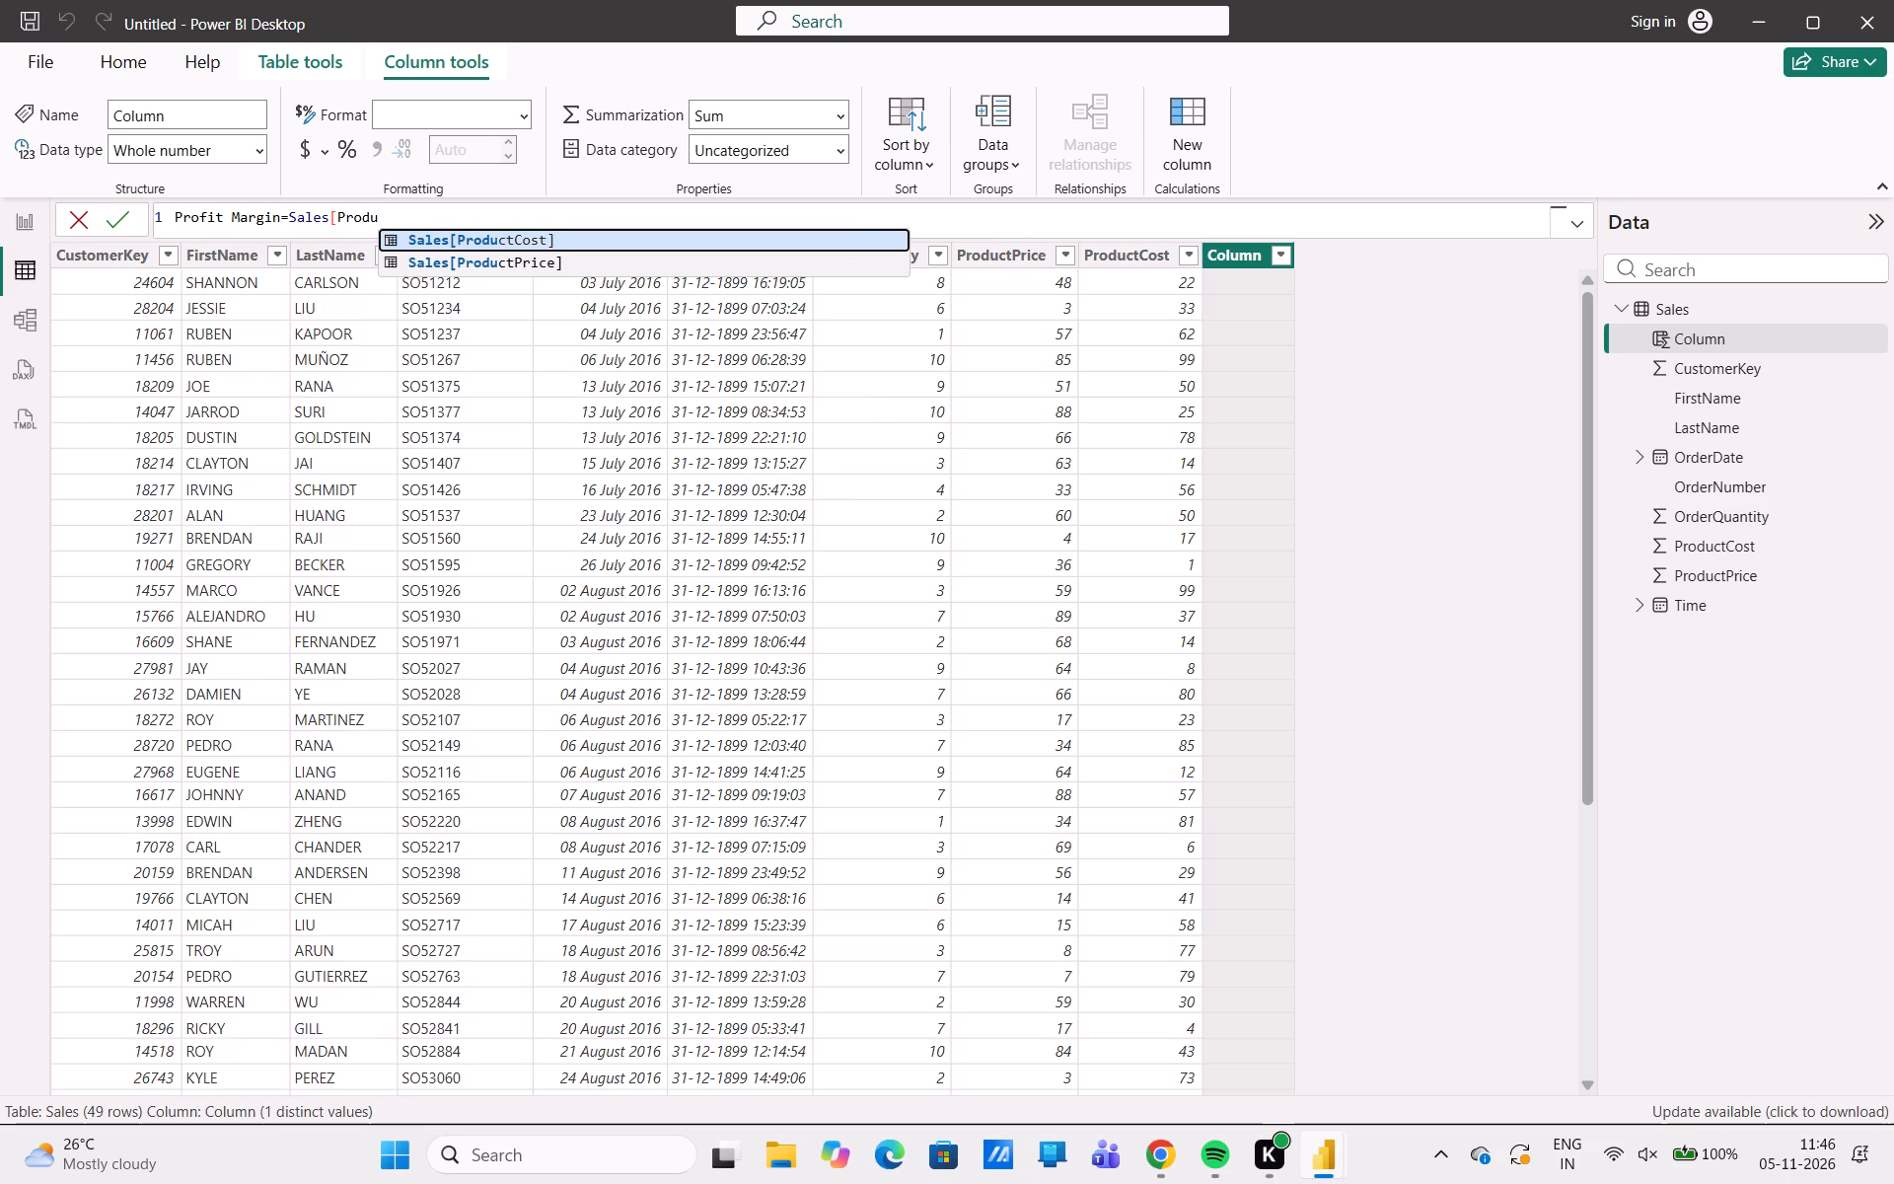
{"action": "key", "text": "Down"}
{"action": "key", "text": "Return"}
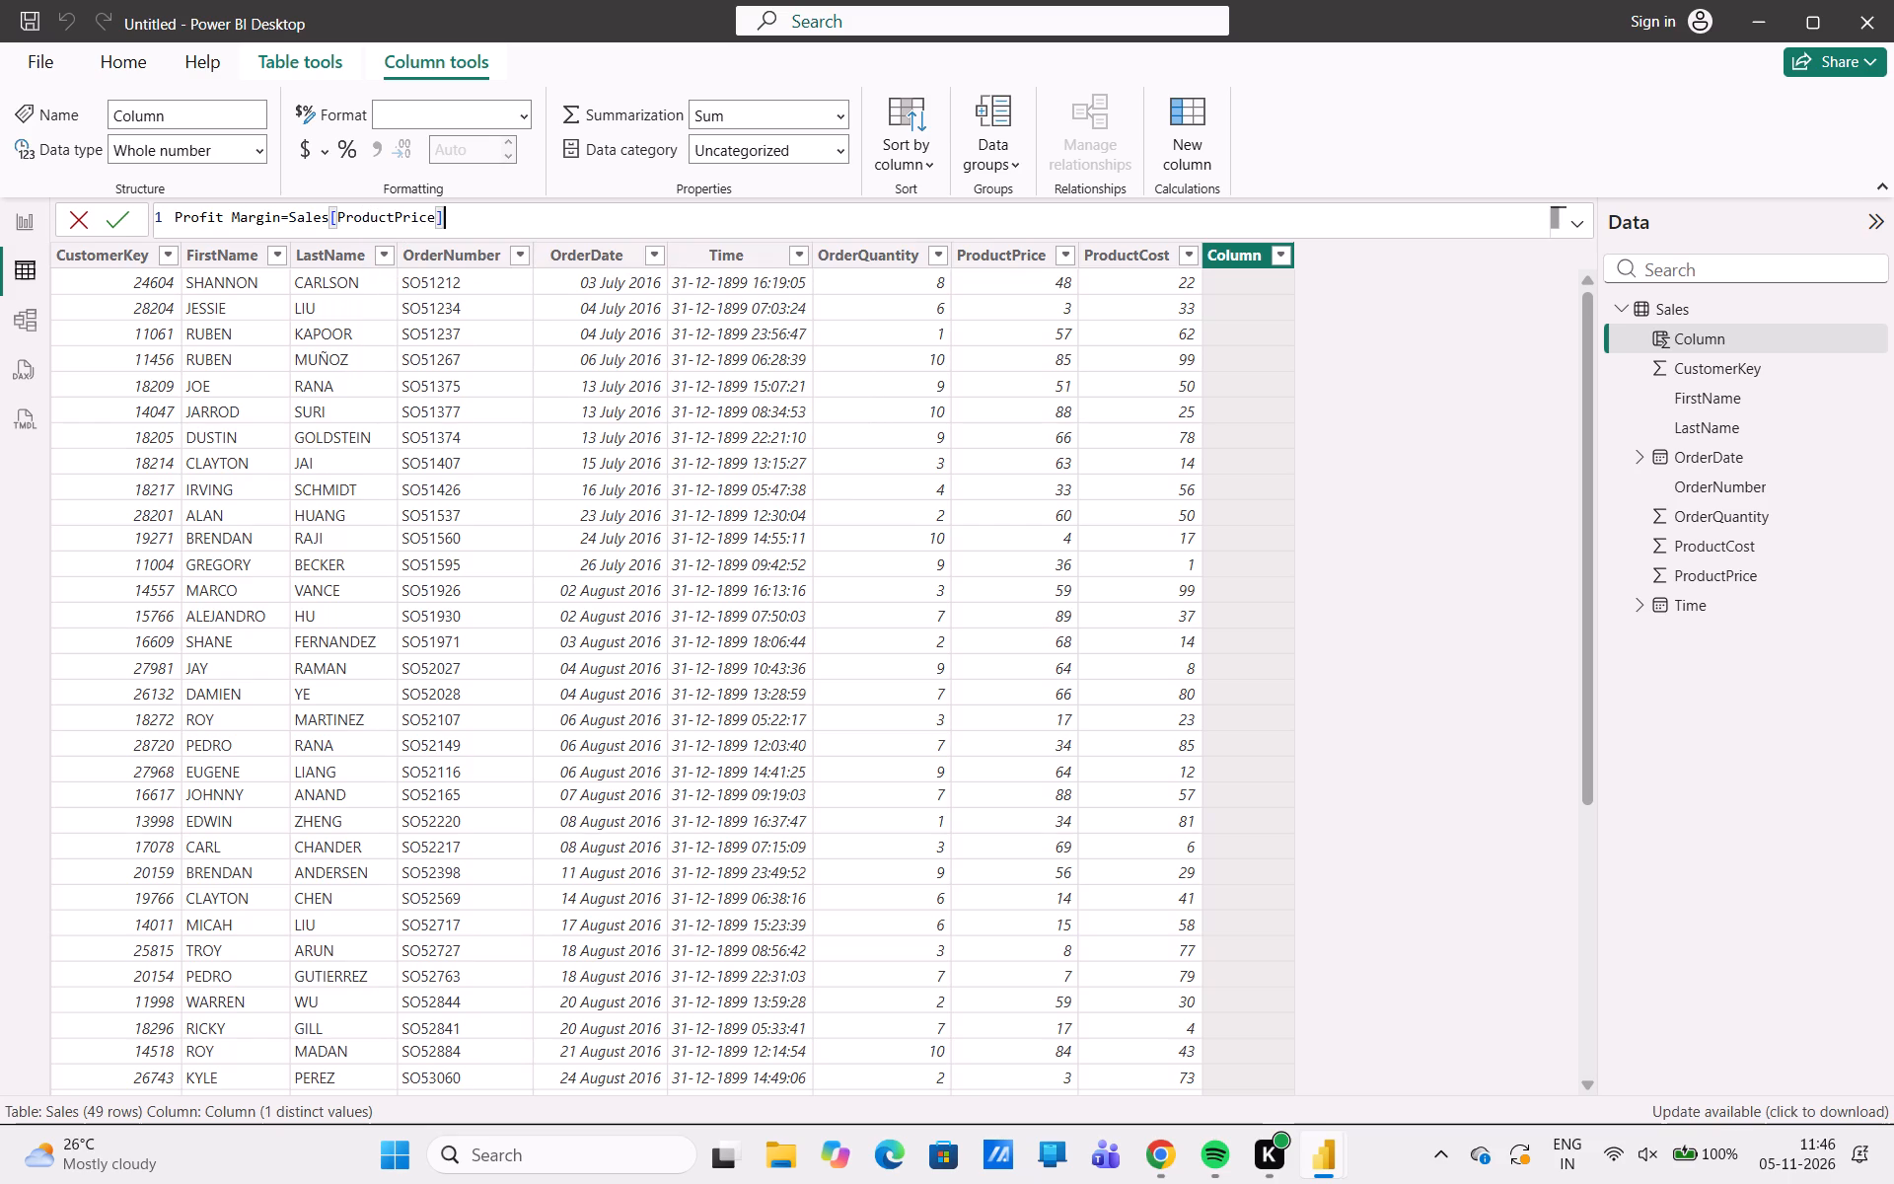
{"action": "type", "text": "-s"}
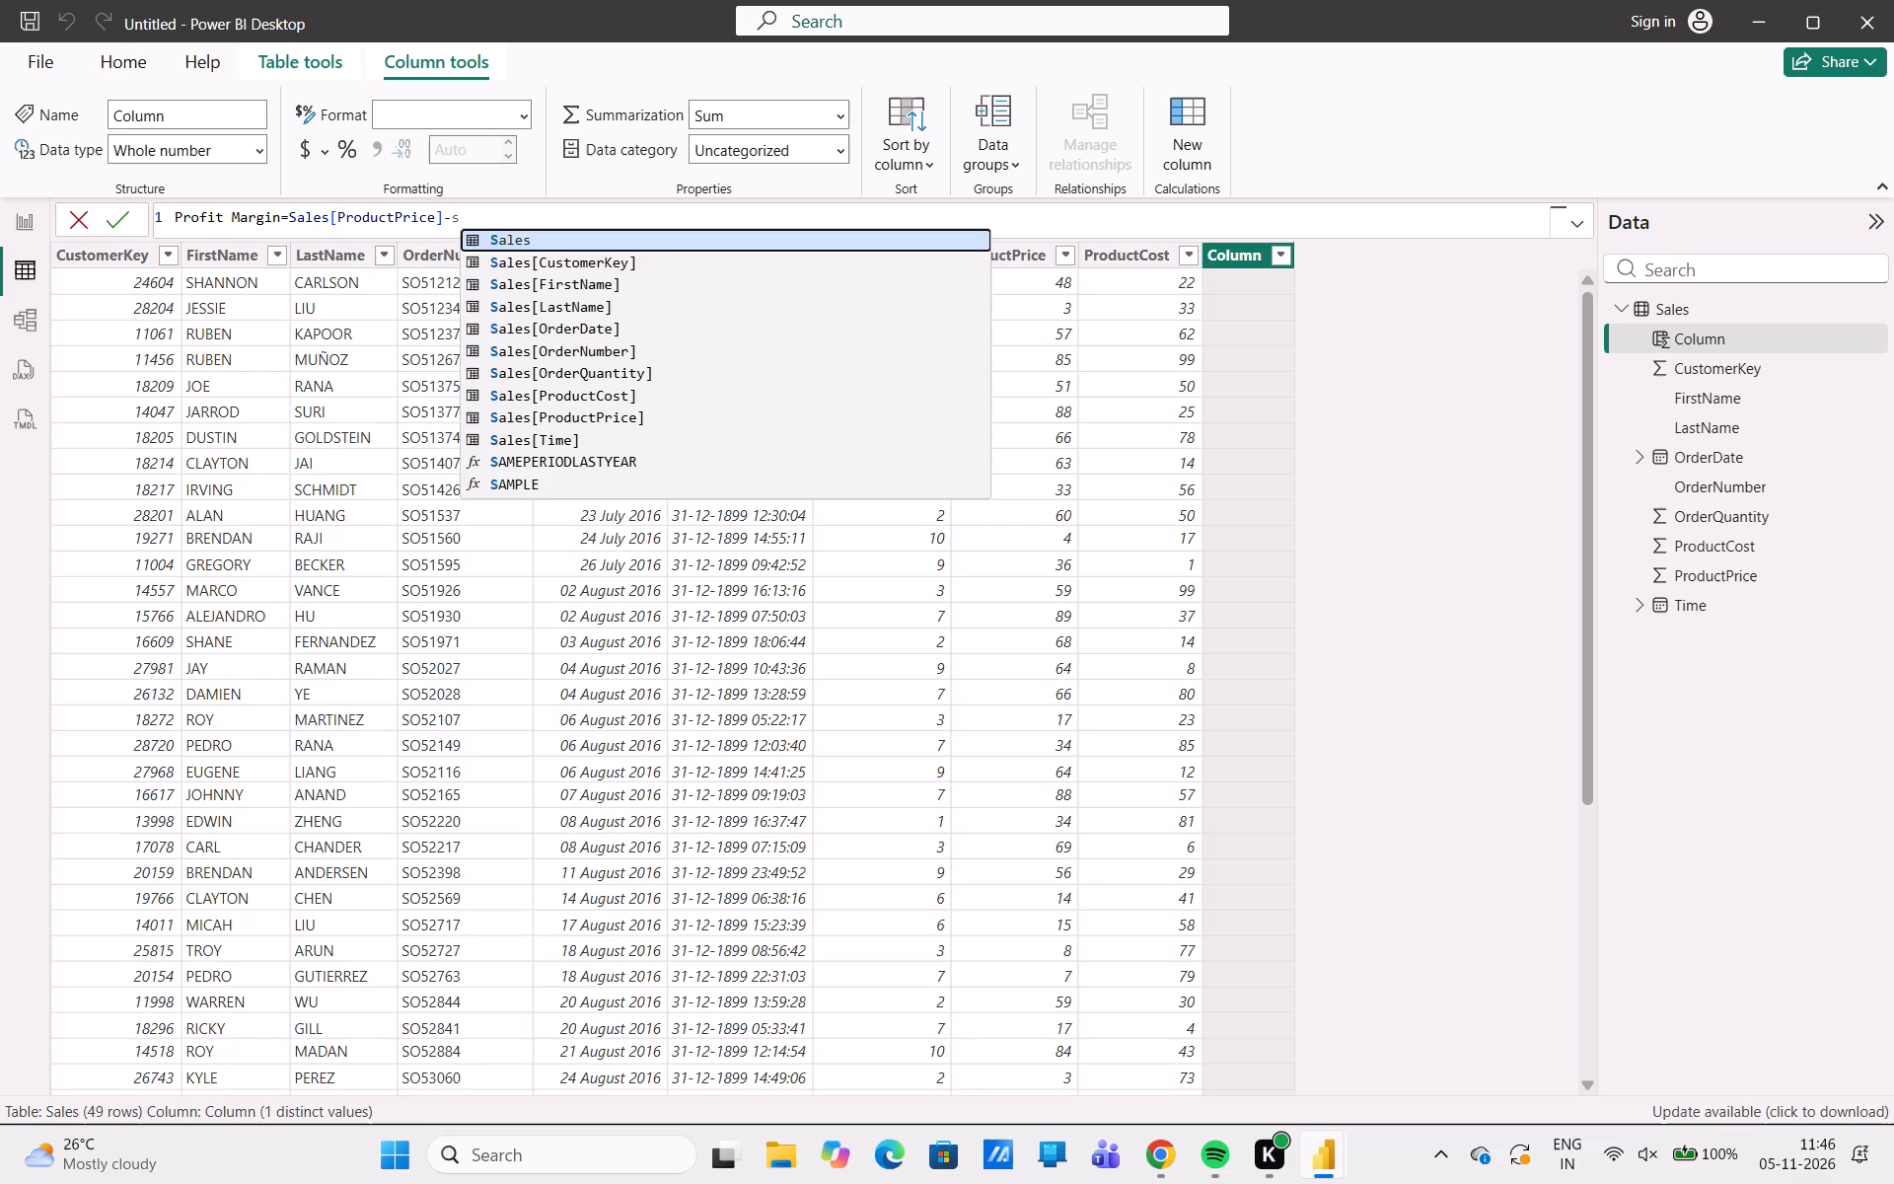
{"action": "key", "text": "Down"}
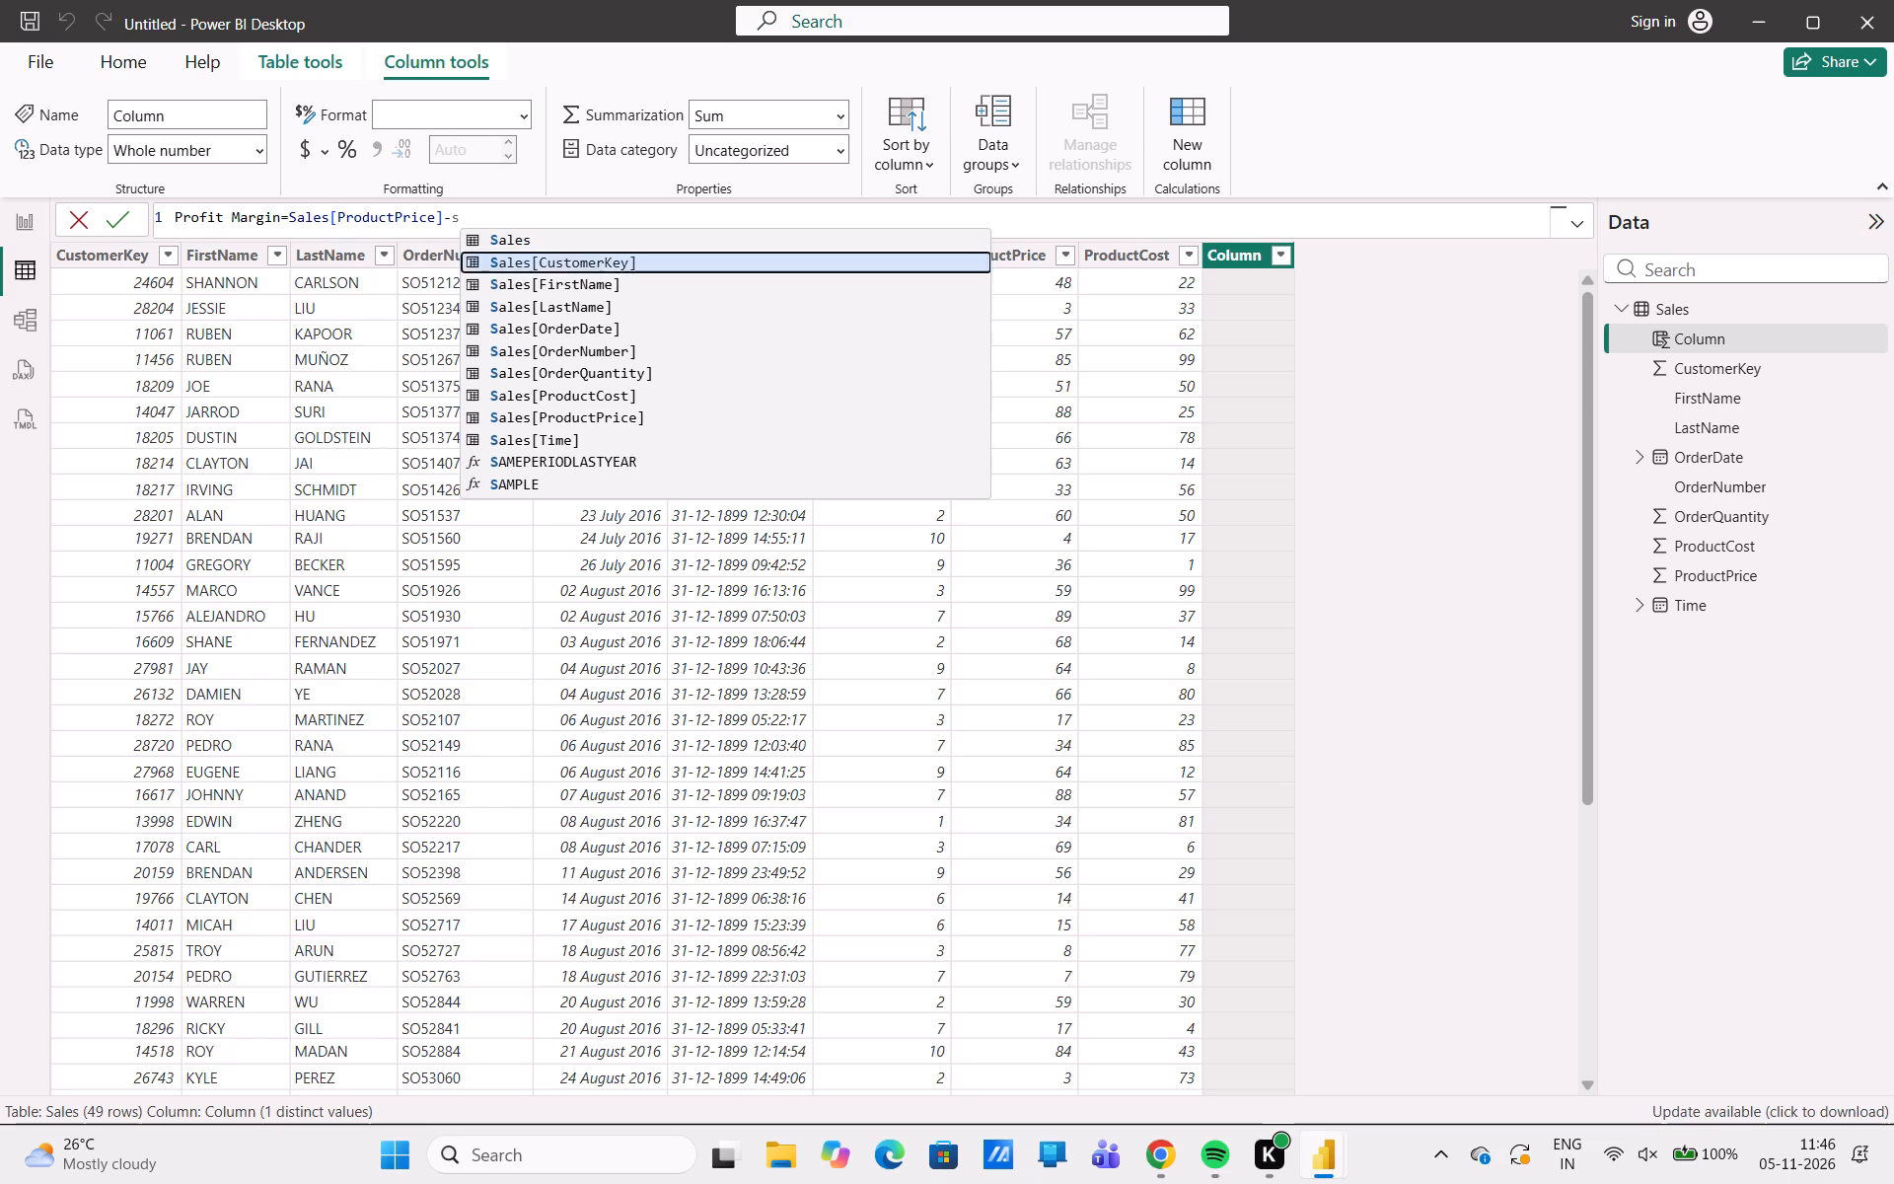
{"action": "key", "text": "Down"}
{"action": "key", "text": "Down"}
{"action": "key", "text": "Down"}
{"action": "key", "text": "Down"}
{"action": "key", "text": "Down"}
{"action": "key", "text": "Down"}
{"action": "key", "text": "Return"}
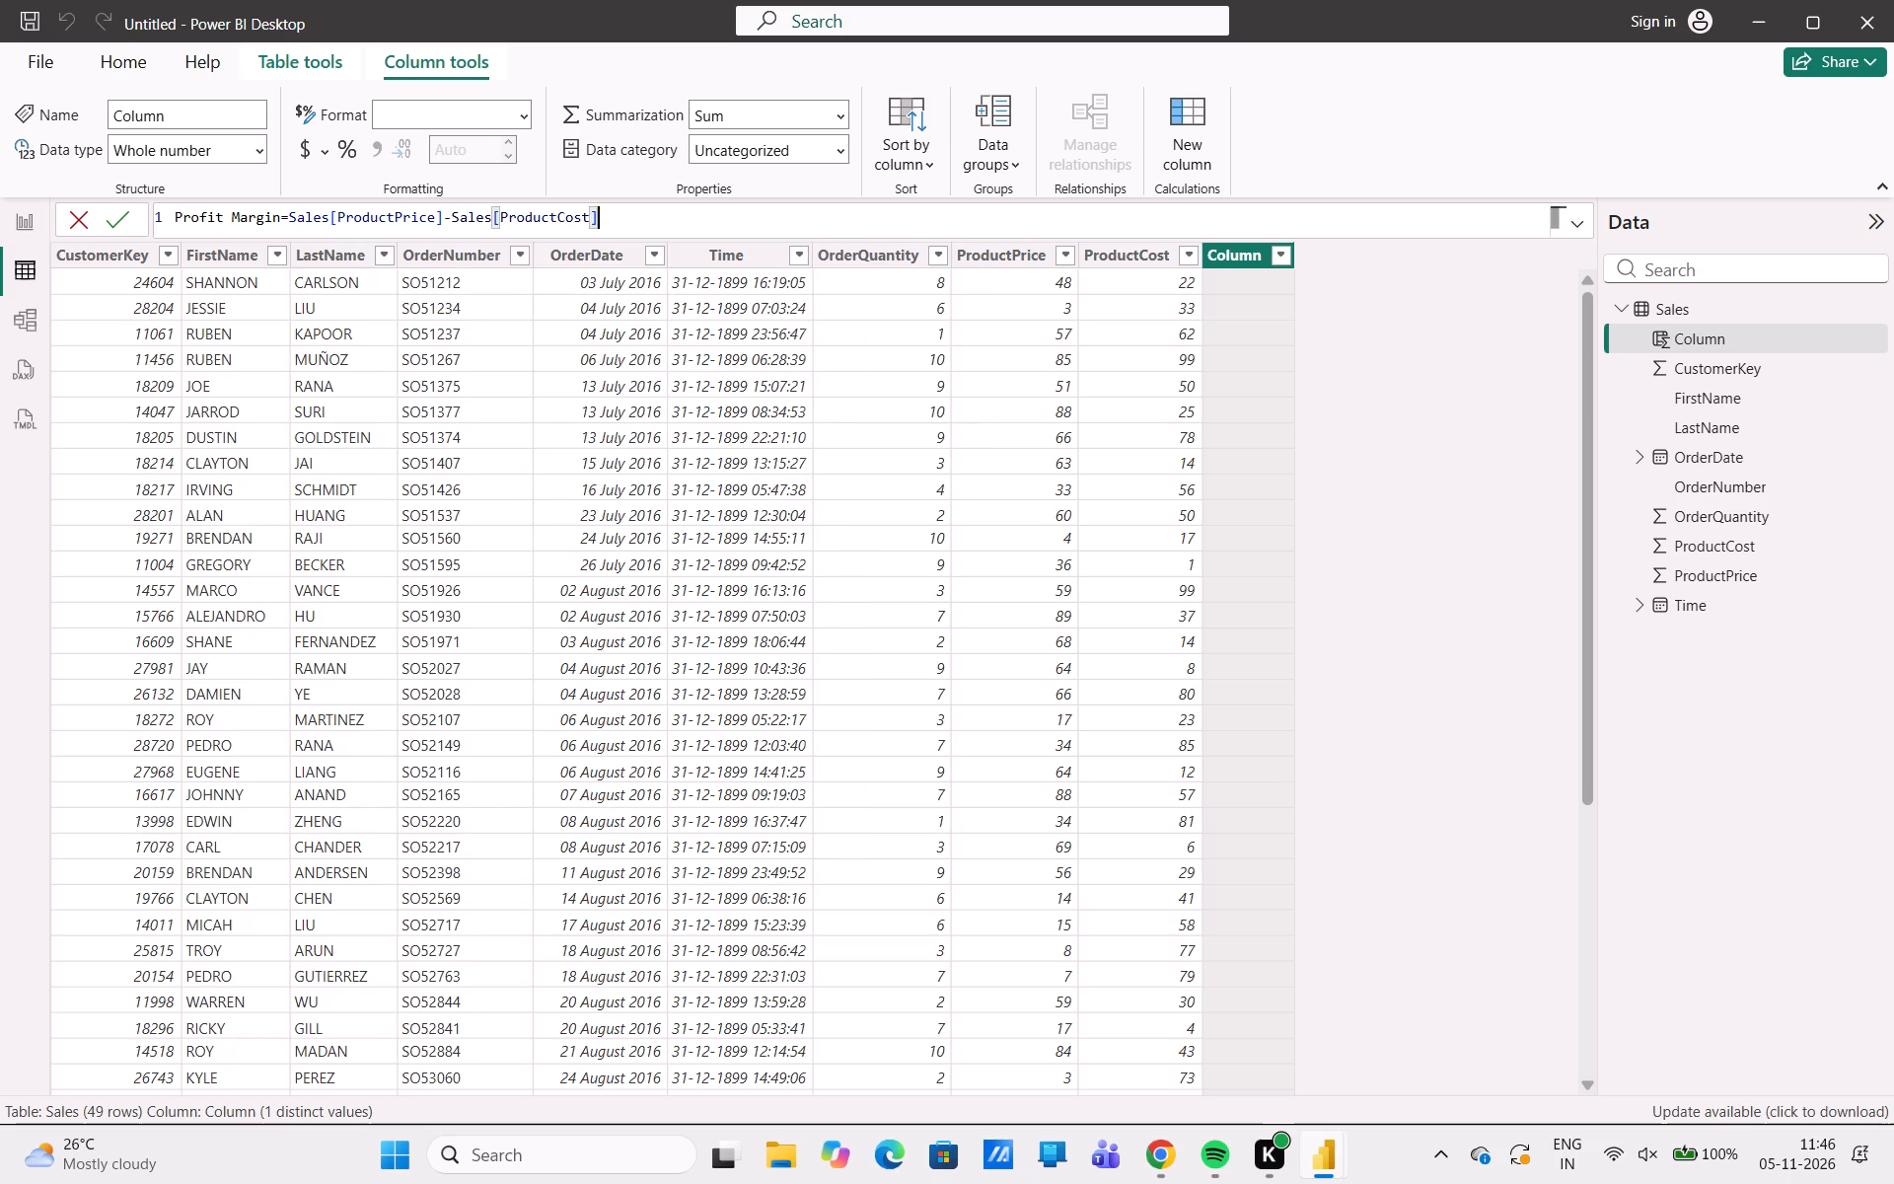
{"action": "left_click", "coordinate": [117, 216]}
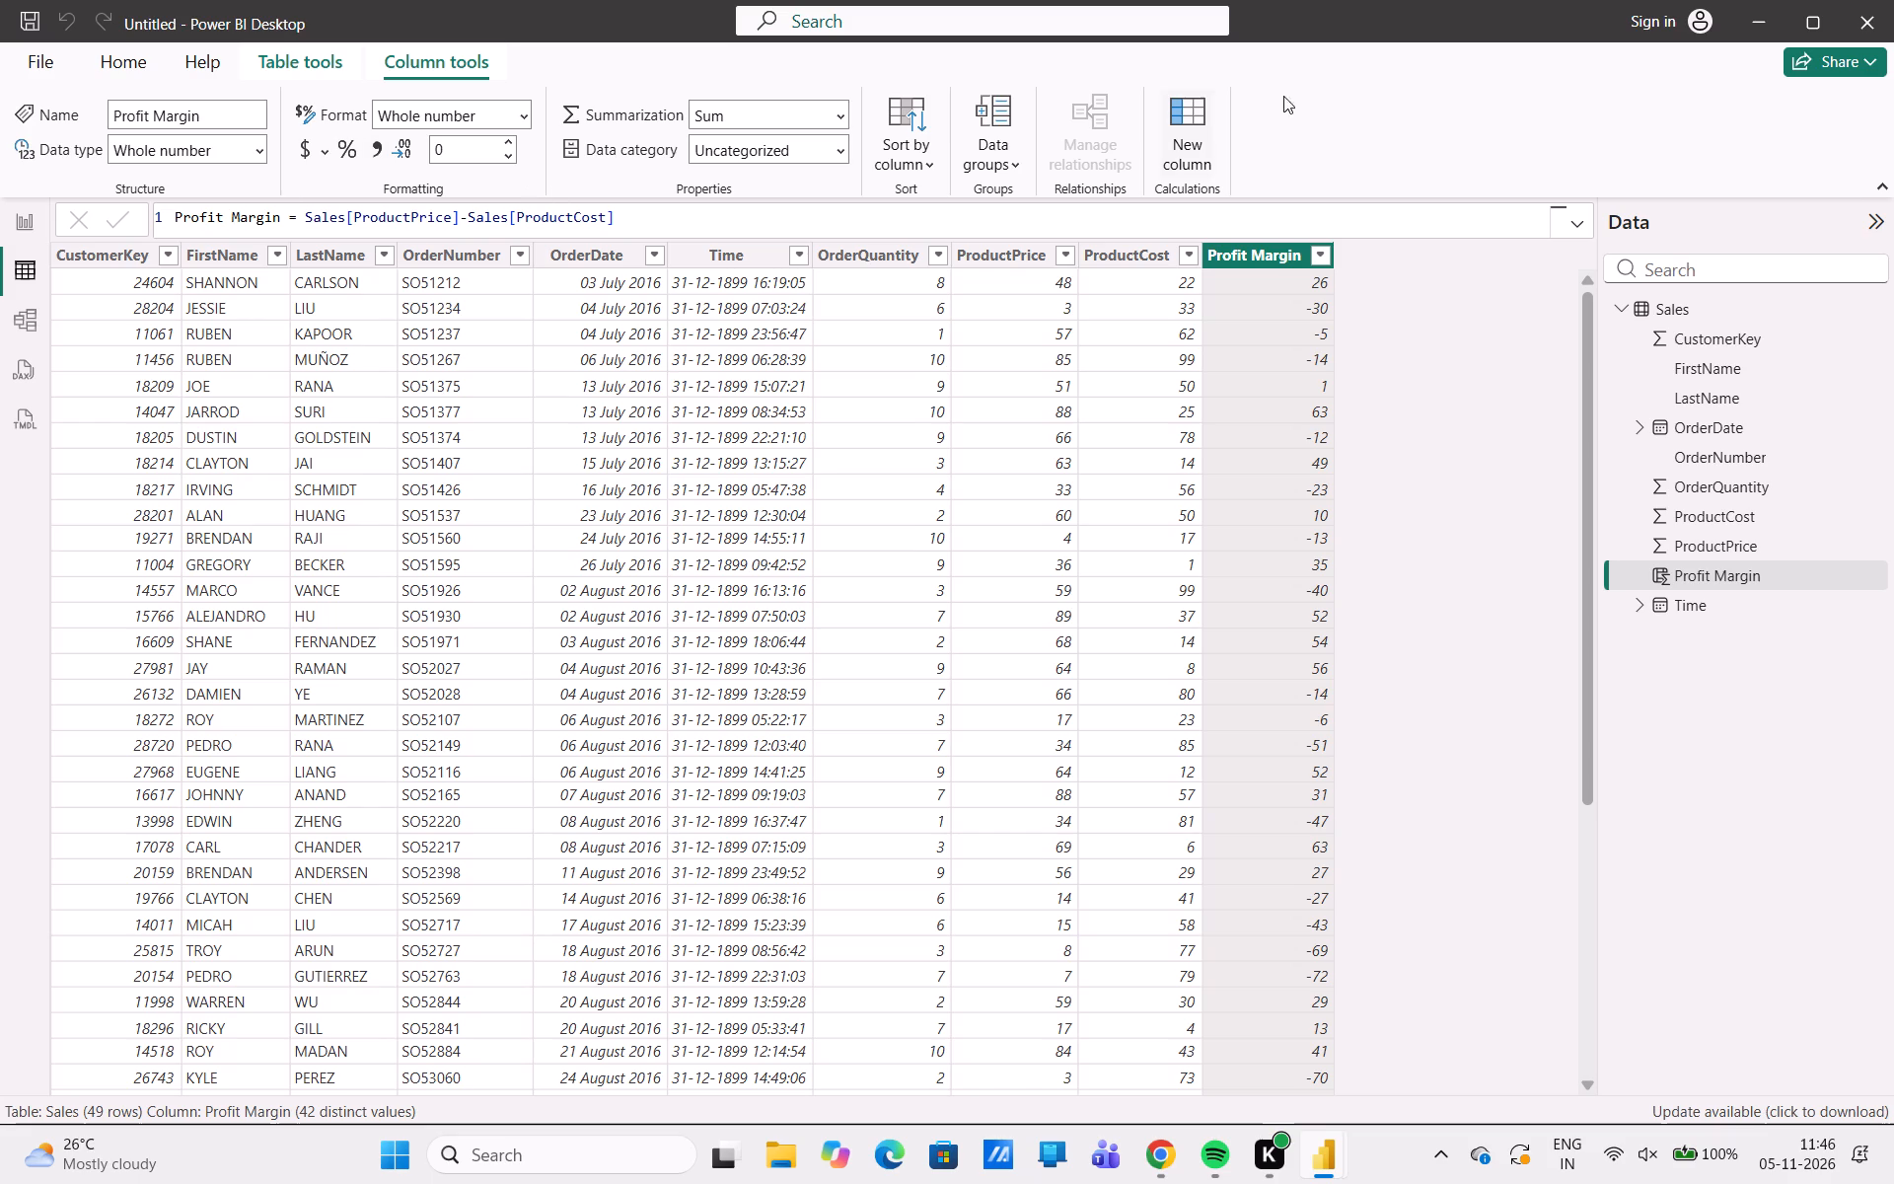
Add a calculated column to the Sales table with the formula ABSVALUE = ABS(Sales[ProductPrice]).
{"action": "left_click", "coordinate": [1184, 141]}
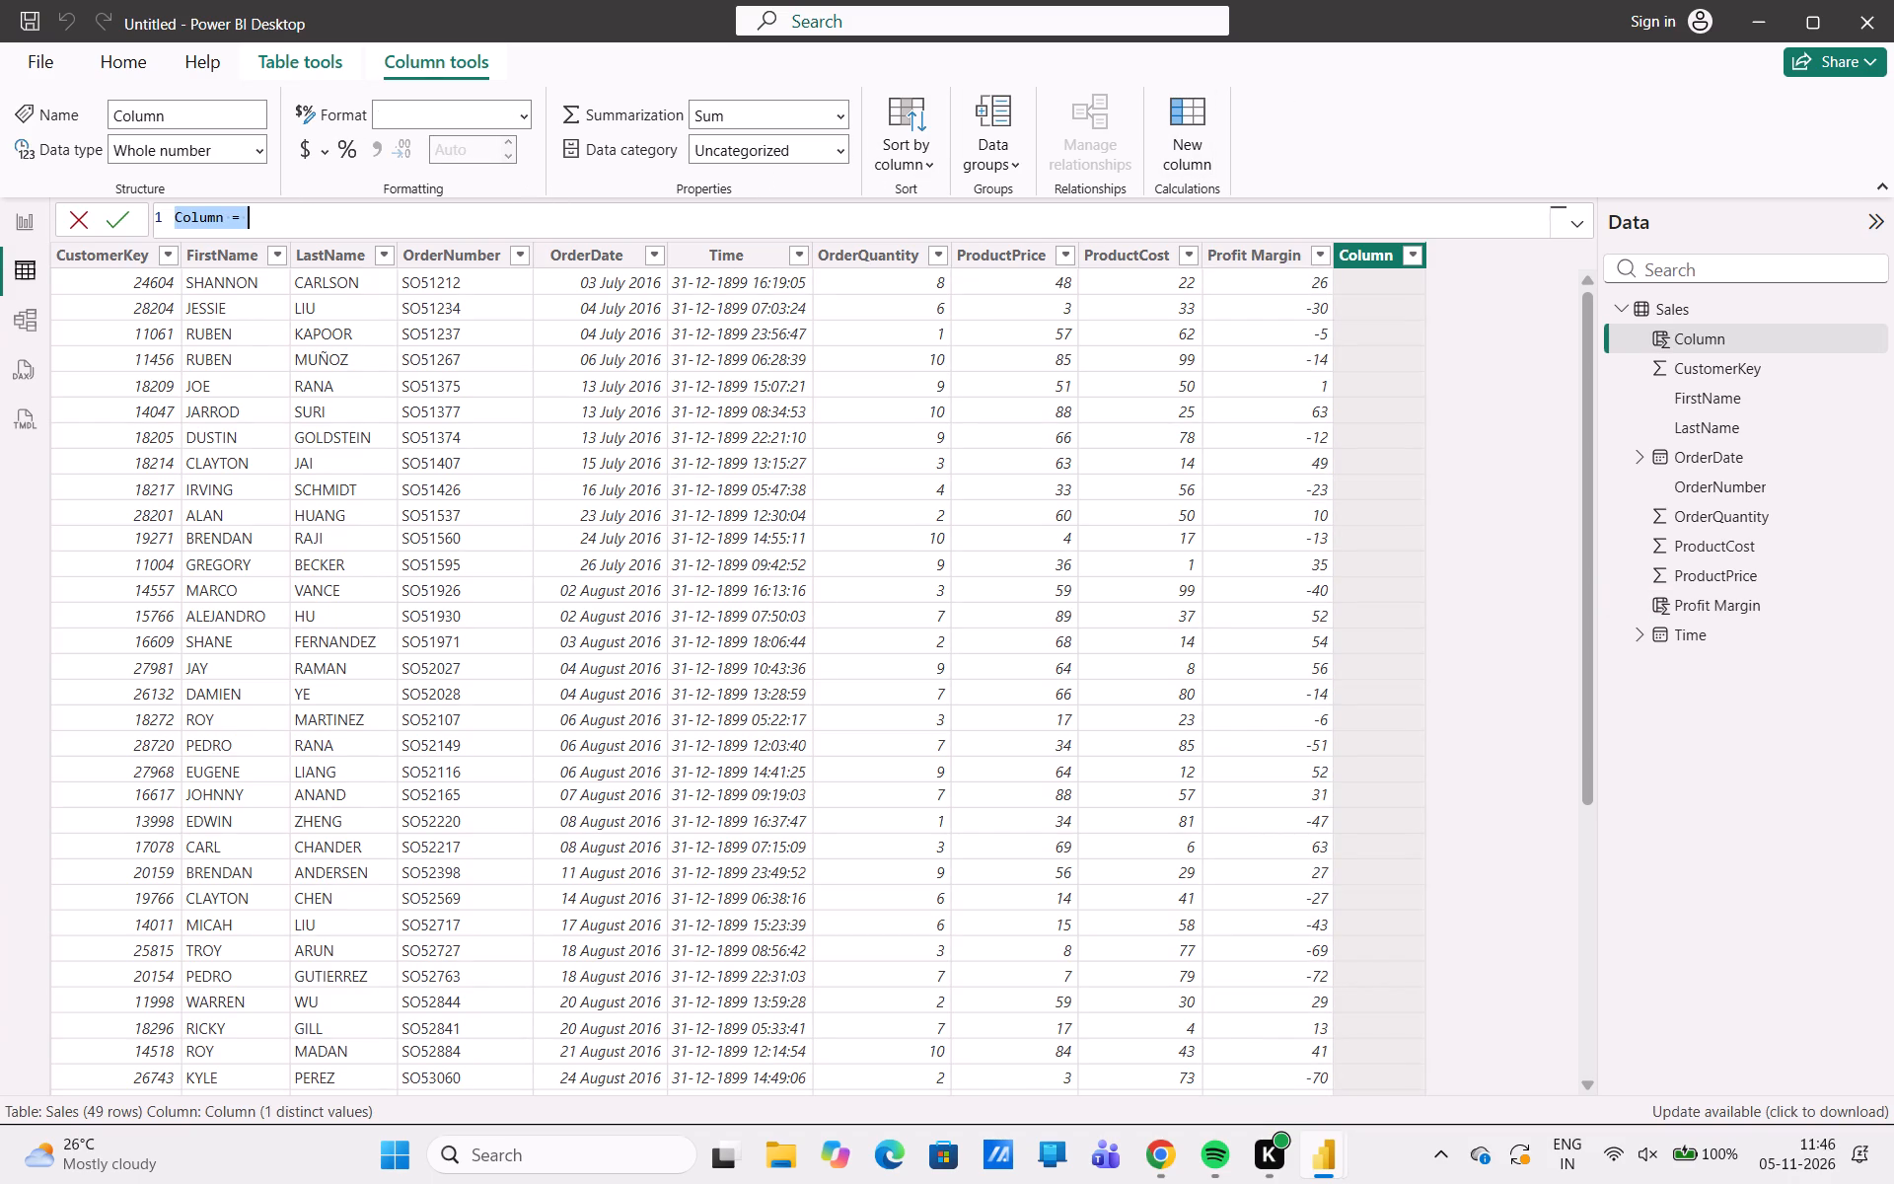
{"action": "key", "text": "BackSpace"}
{"action": "type", "text": "ABS"}
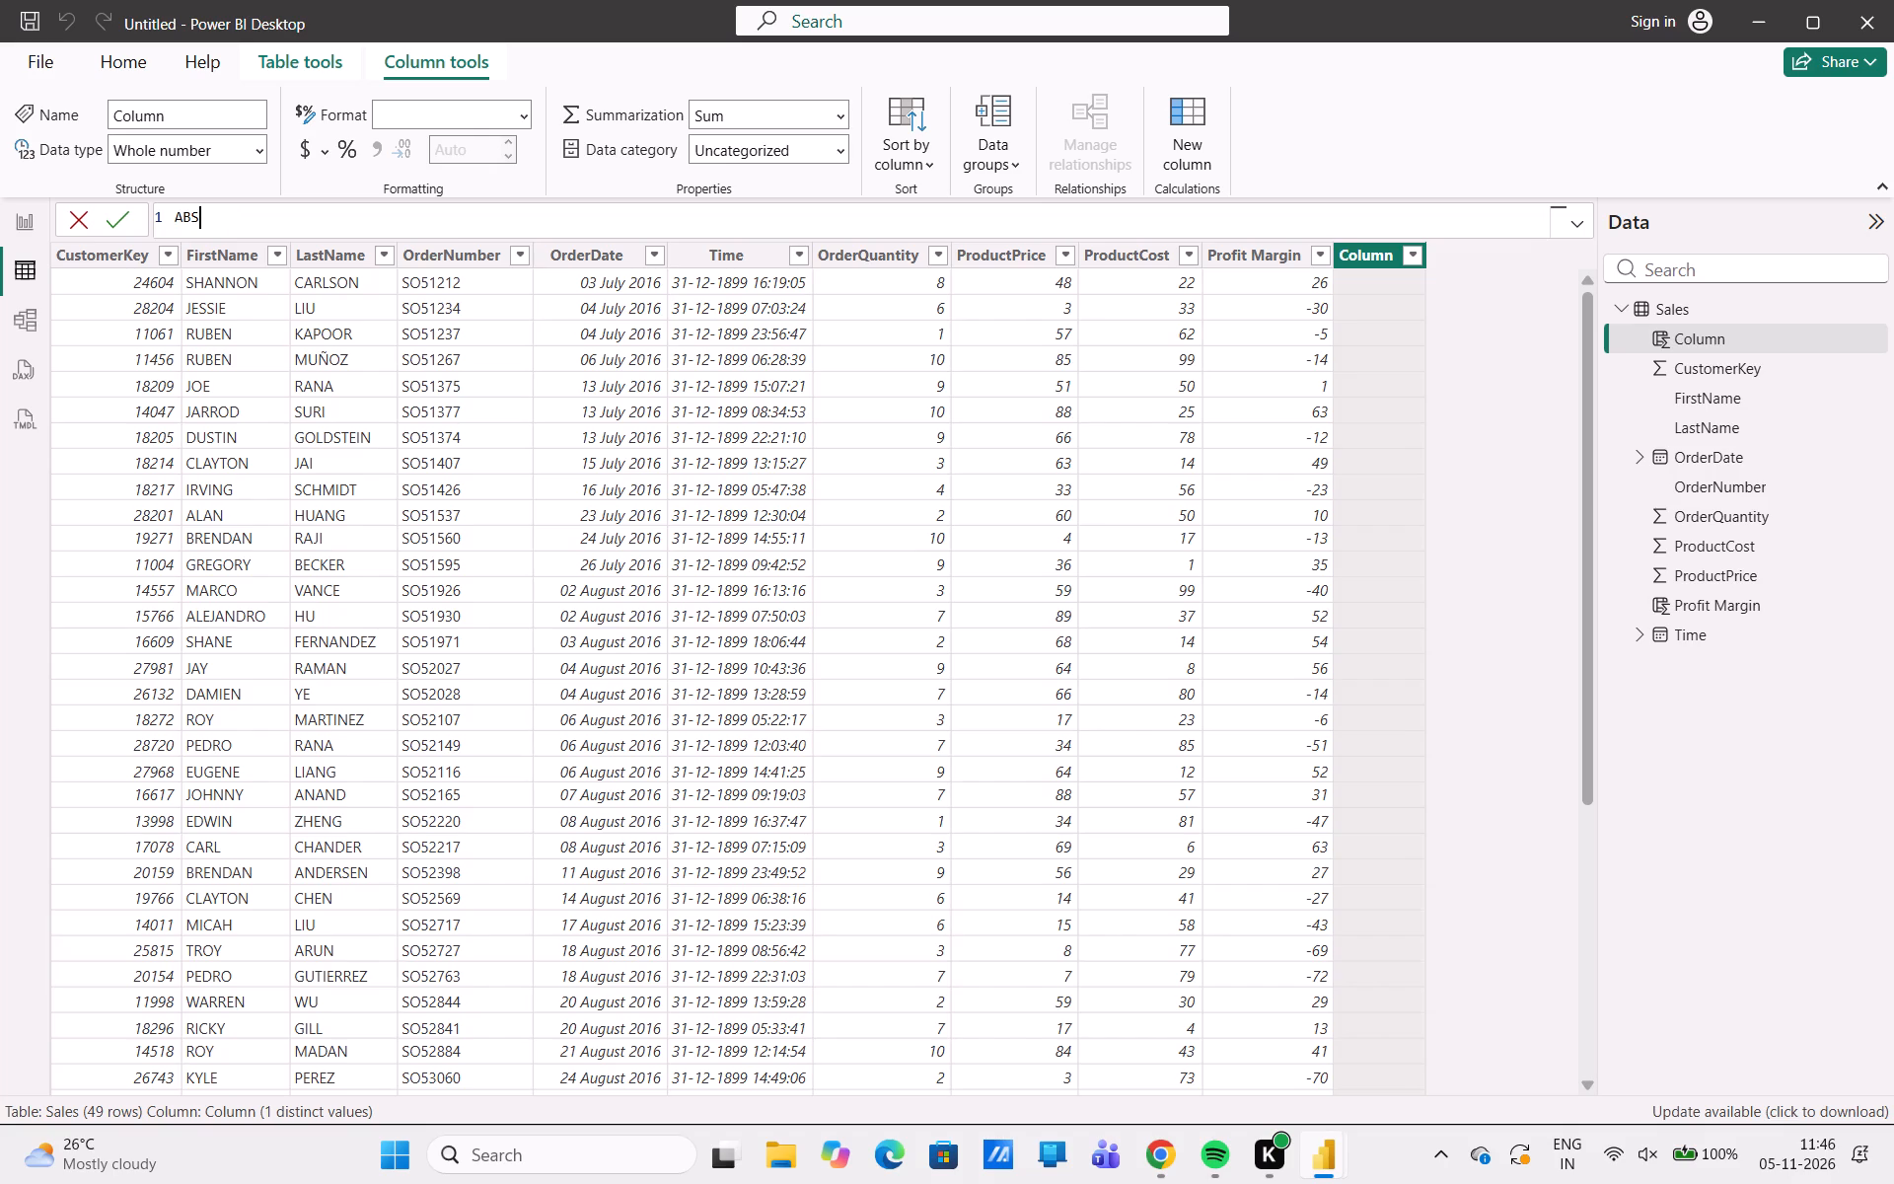
{"action": "type", "text": "VALUE="}
{"action": "type", "text": "ABS("}
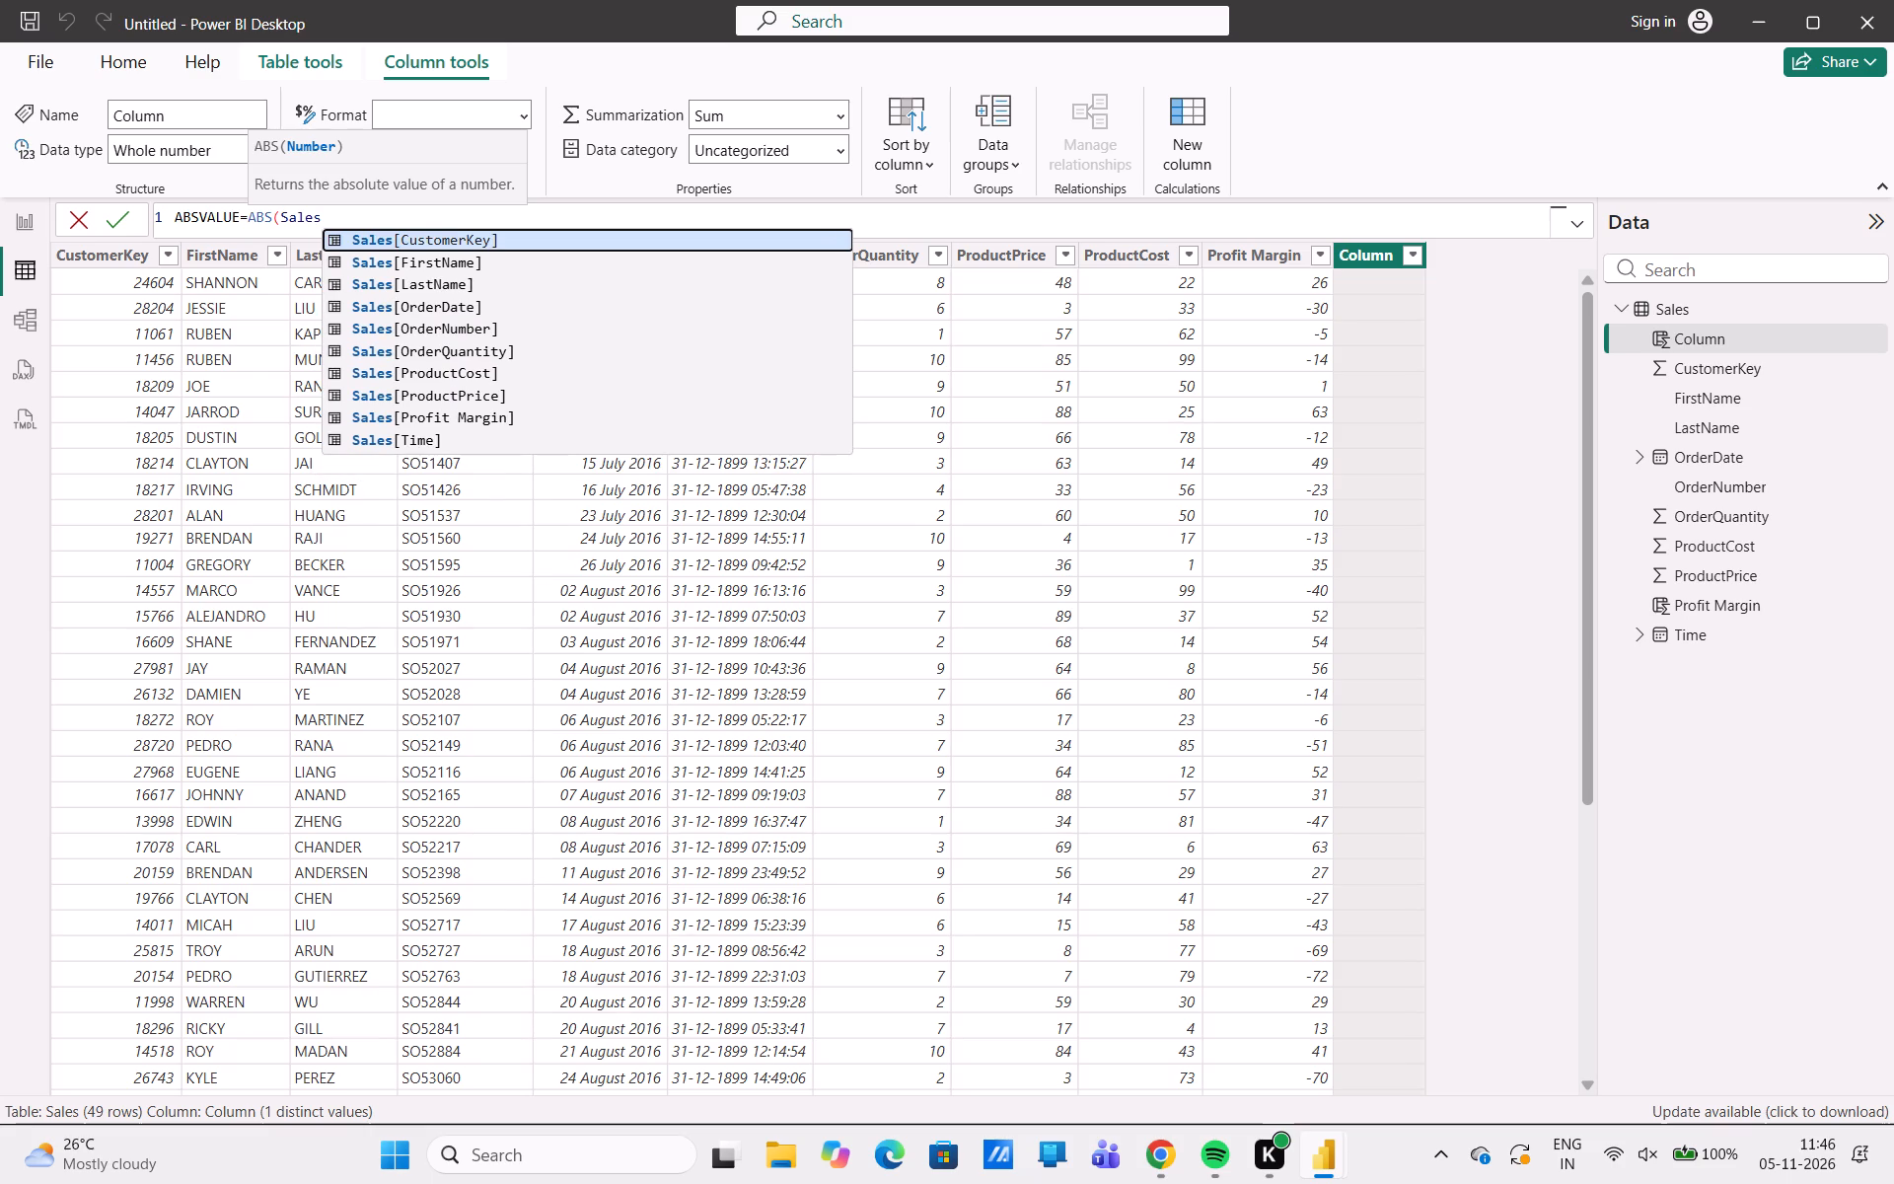
{"action": "key", "text": "Down"}
{"action": "key", "text": "Down"}
{"action": "key", "text": "Down"}
{"action": "key", "text": "Down"}
{"action": "key", "text": "Down"}
{"action": "key", "text": "Down"}
{"action": "key", "text": "Down"}
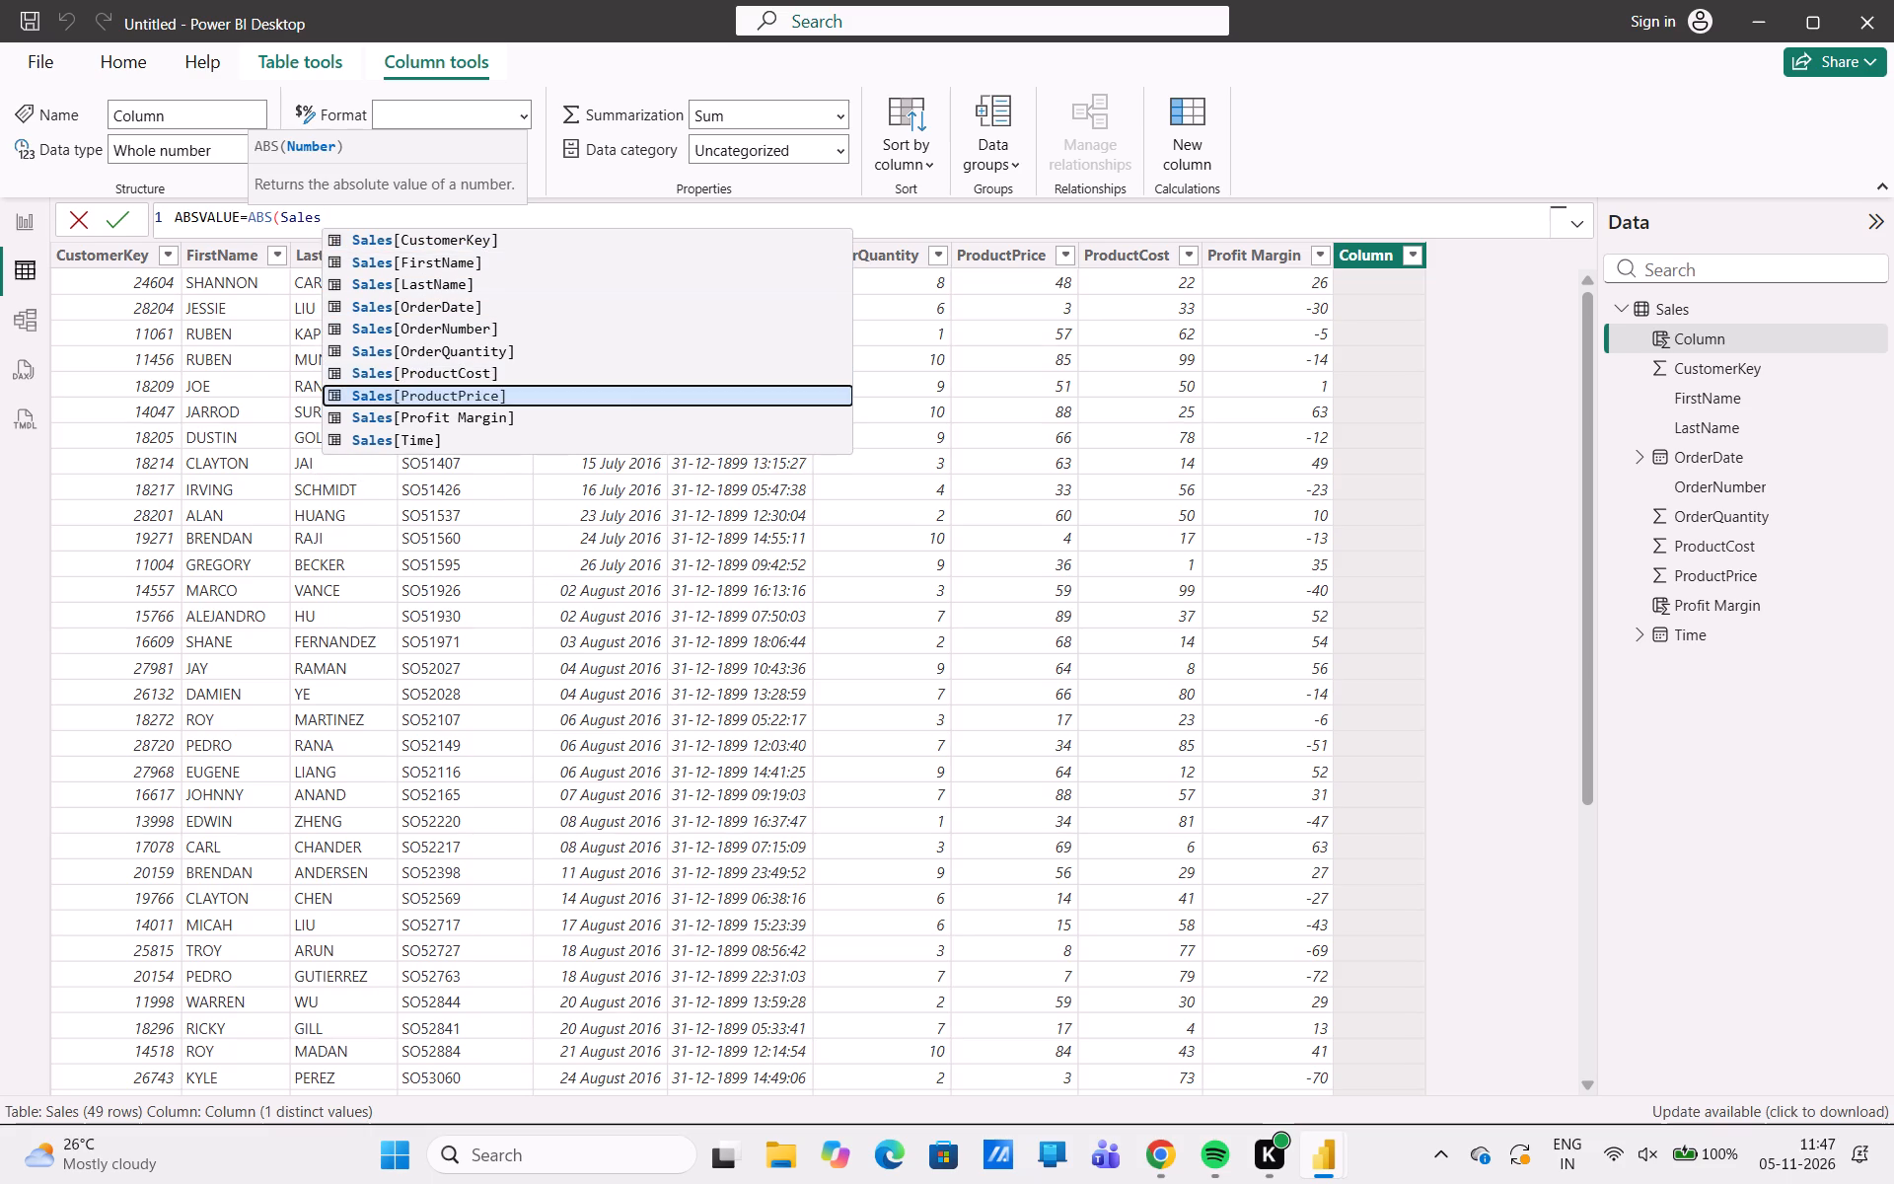
{"action": "key", "text": "Return"}
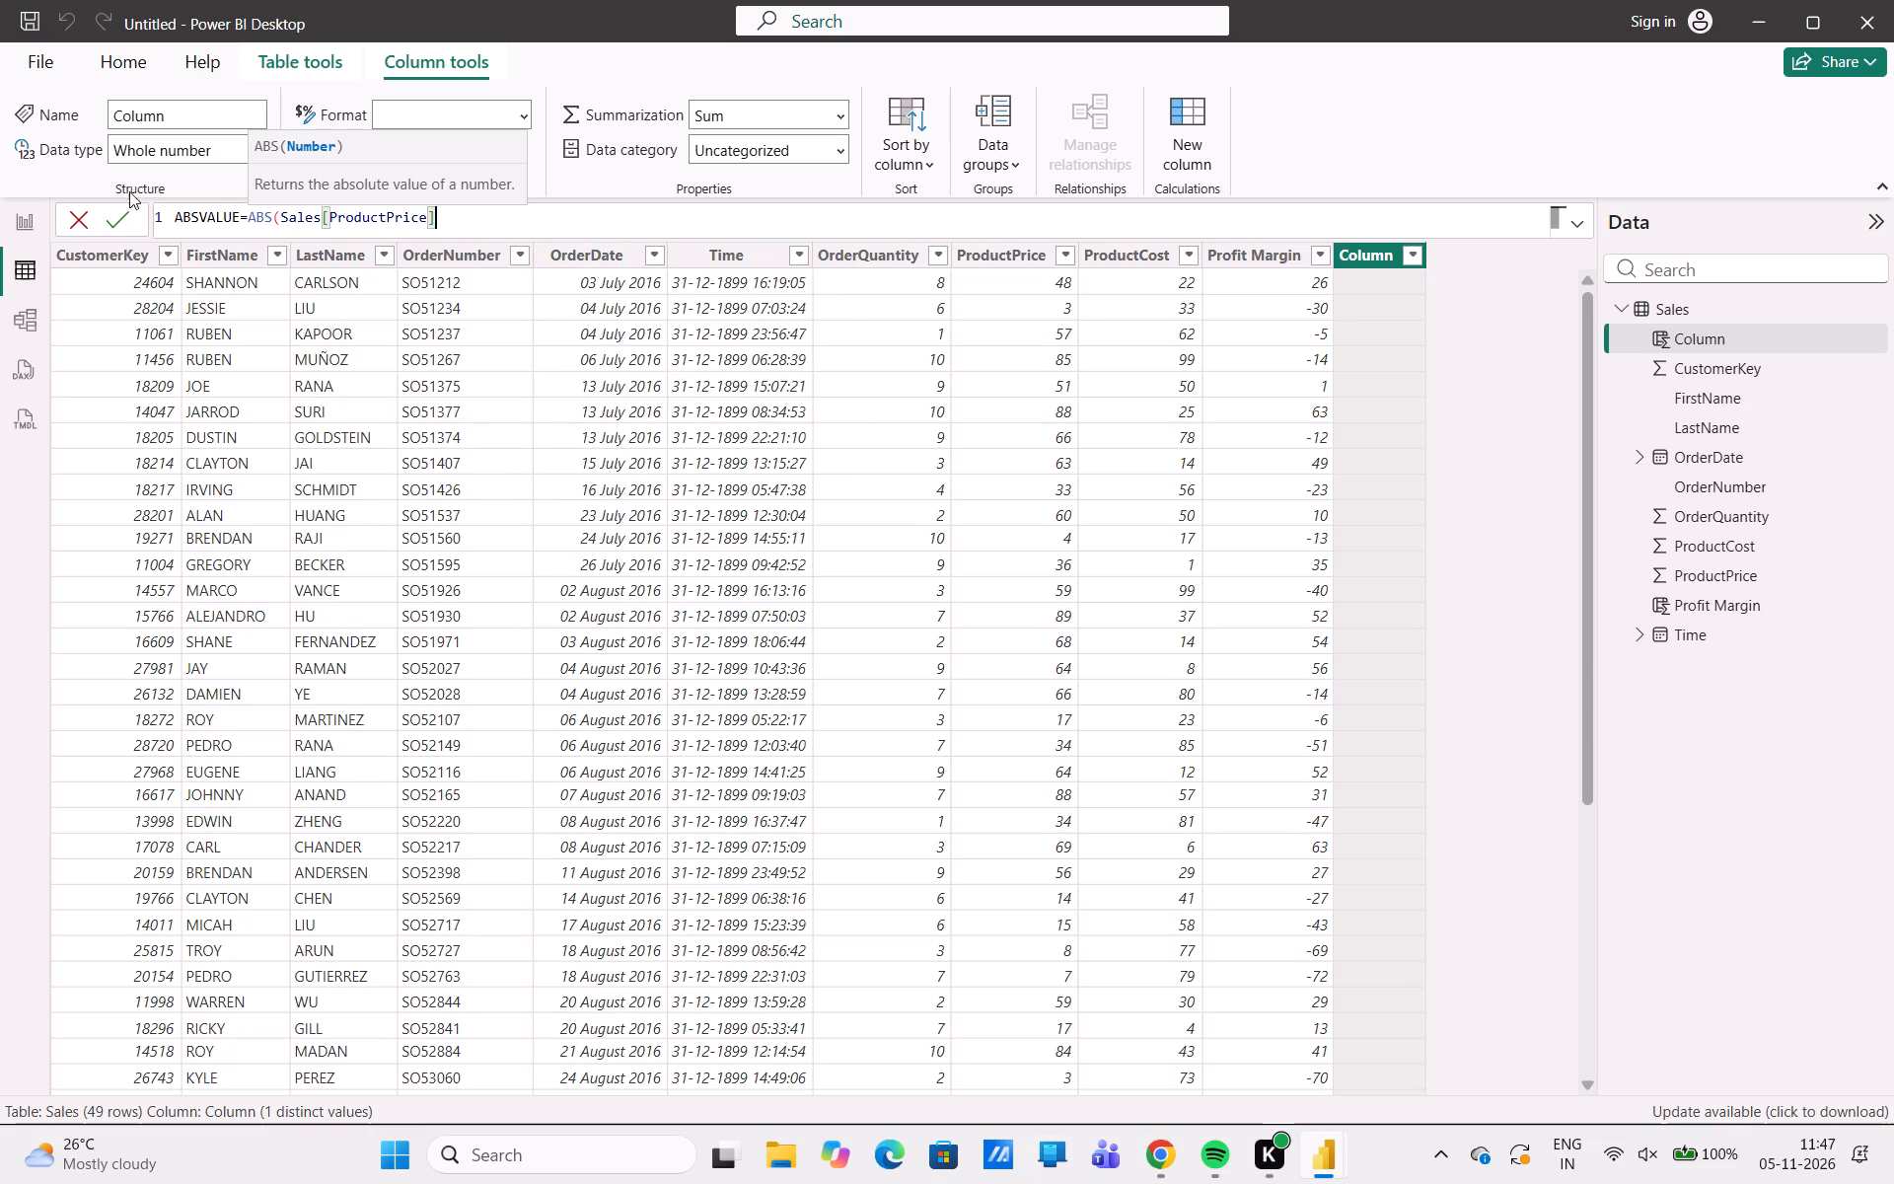
{"action": "left_click", "coordinate": [125, 213]}
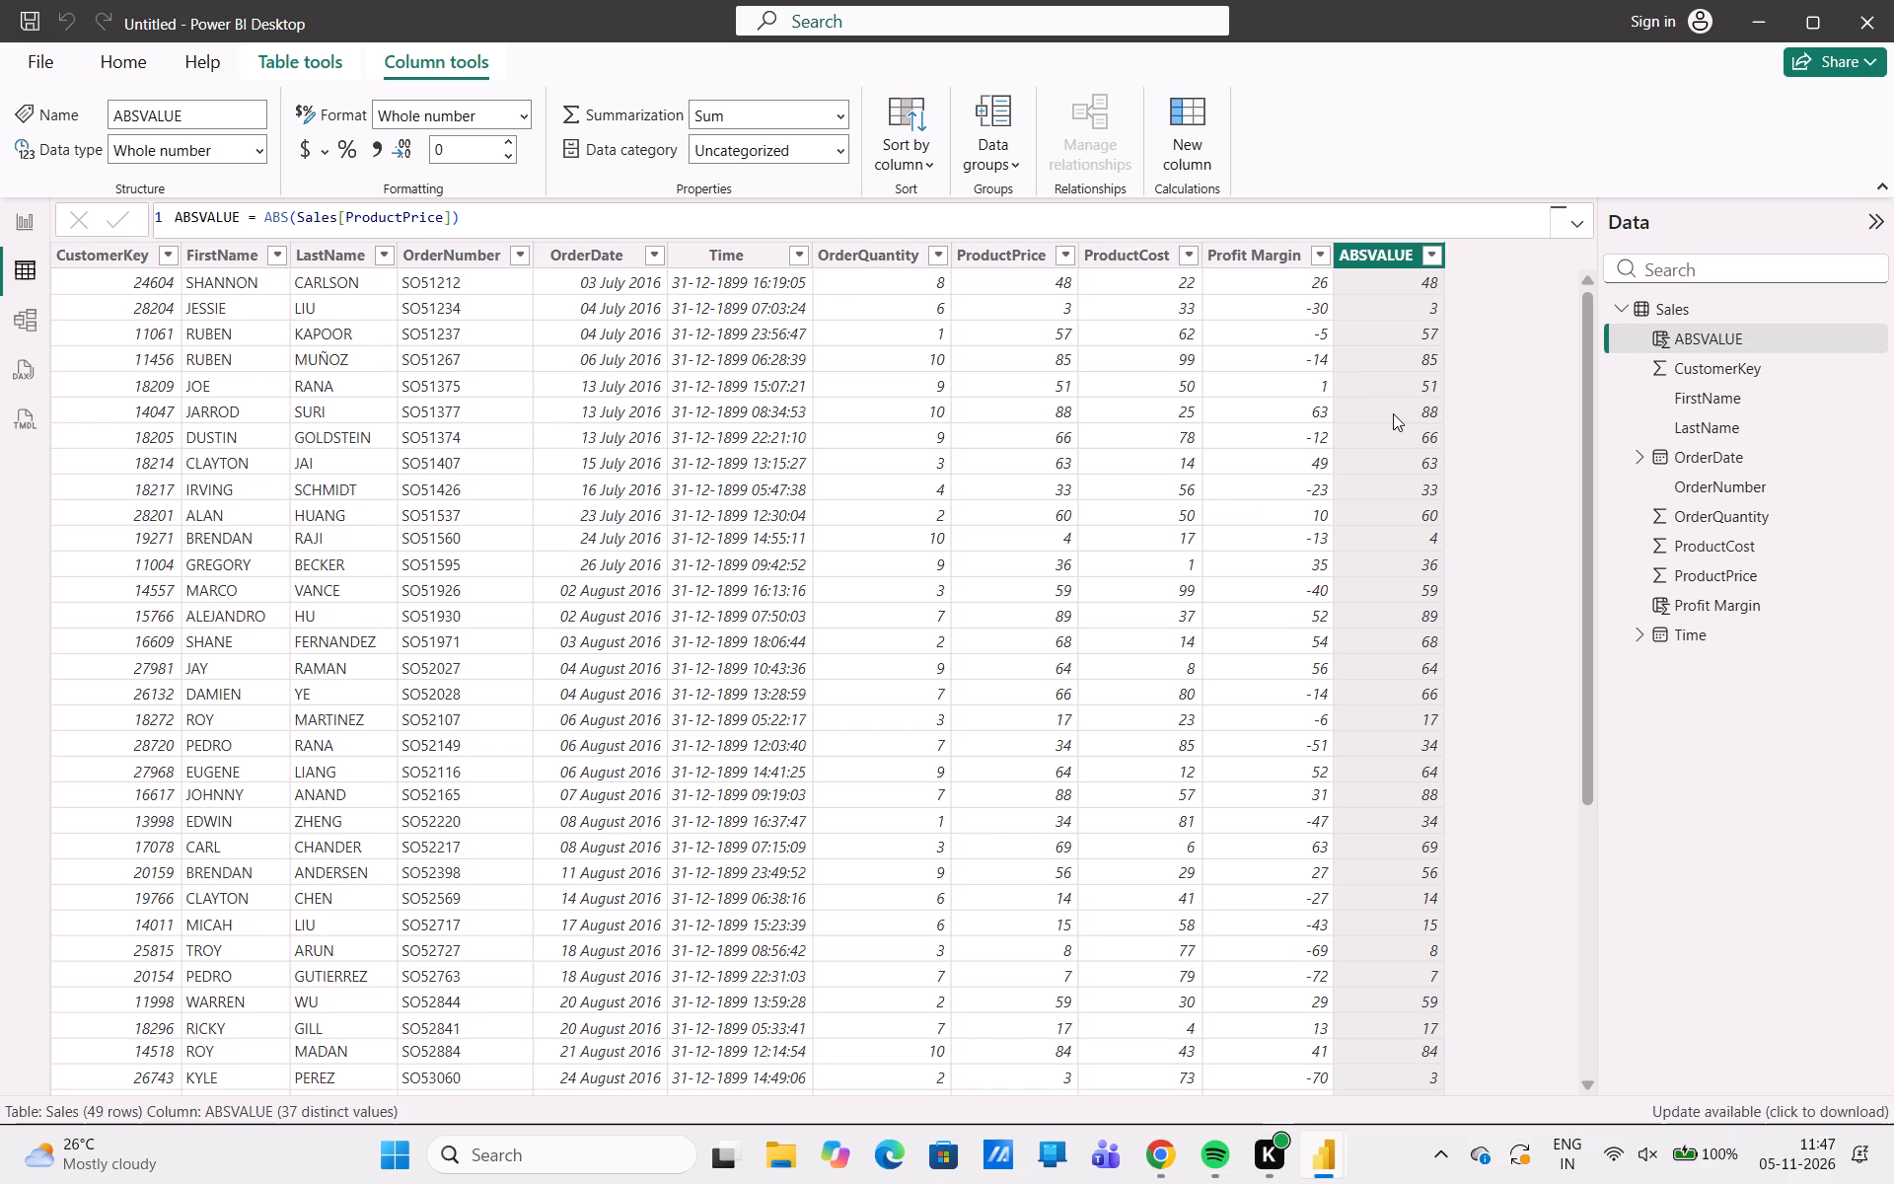
Change the ABSVALUE column's formula to ABS(Sales[Profit Margin]).
{"action": "left_click", "coordinate": [442, 224]}
{"action": "key", "text": "BackSpace"}
{"action": "key", "text": "BackSpace"}
{"action": "key", "text": "BackSpace"}
{"action": "key", "text": "BackSpace"}
{"action": "key", "text": "BackSpace"}
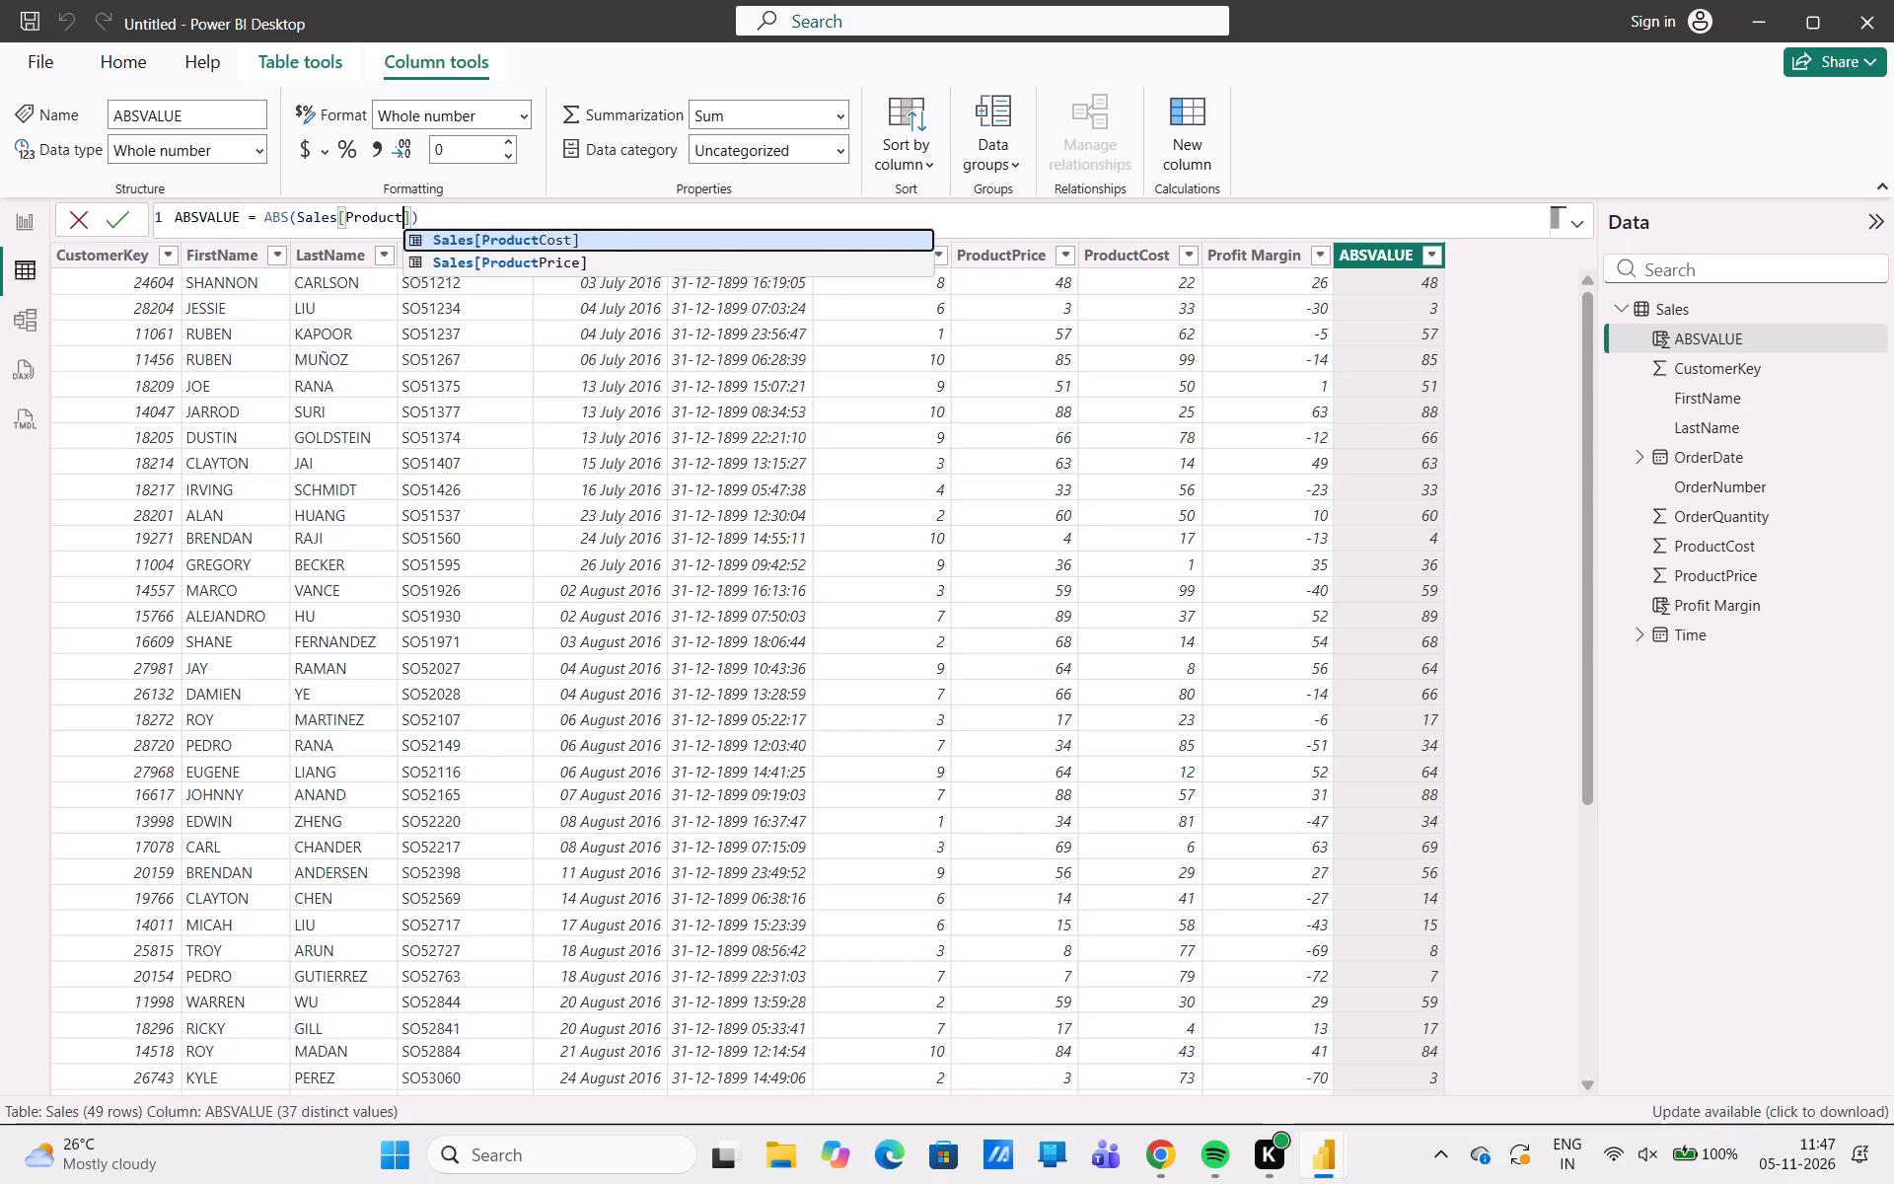
{"action": "key", "text": "BackSpace"}
{"action": "key", "text": "BackSpace"}
{"action": "key", "text": "BackSpace"}
{"action": "key", "text": "BackSpace"}
{"action": "key", "text": "BackSpace"}
{"action": "key", "text": "BackSpace"}
{"action": "key", "text": "BackSpace"}
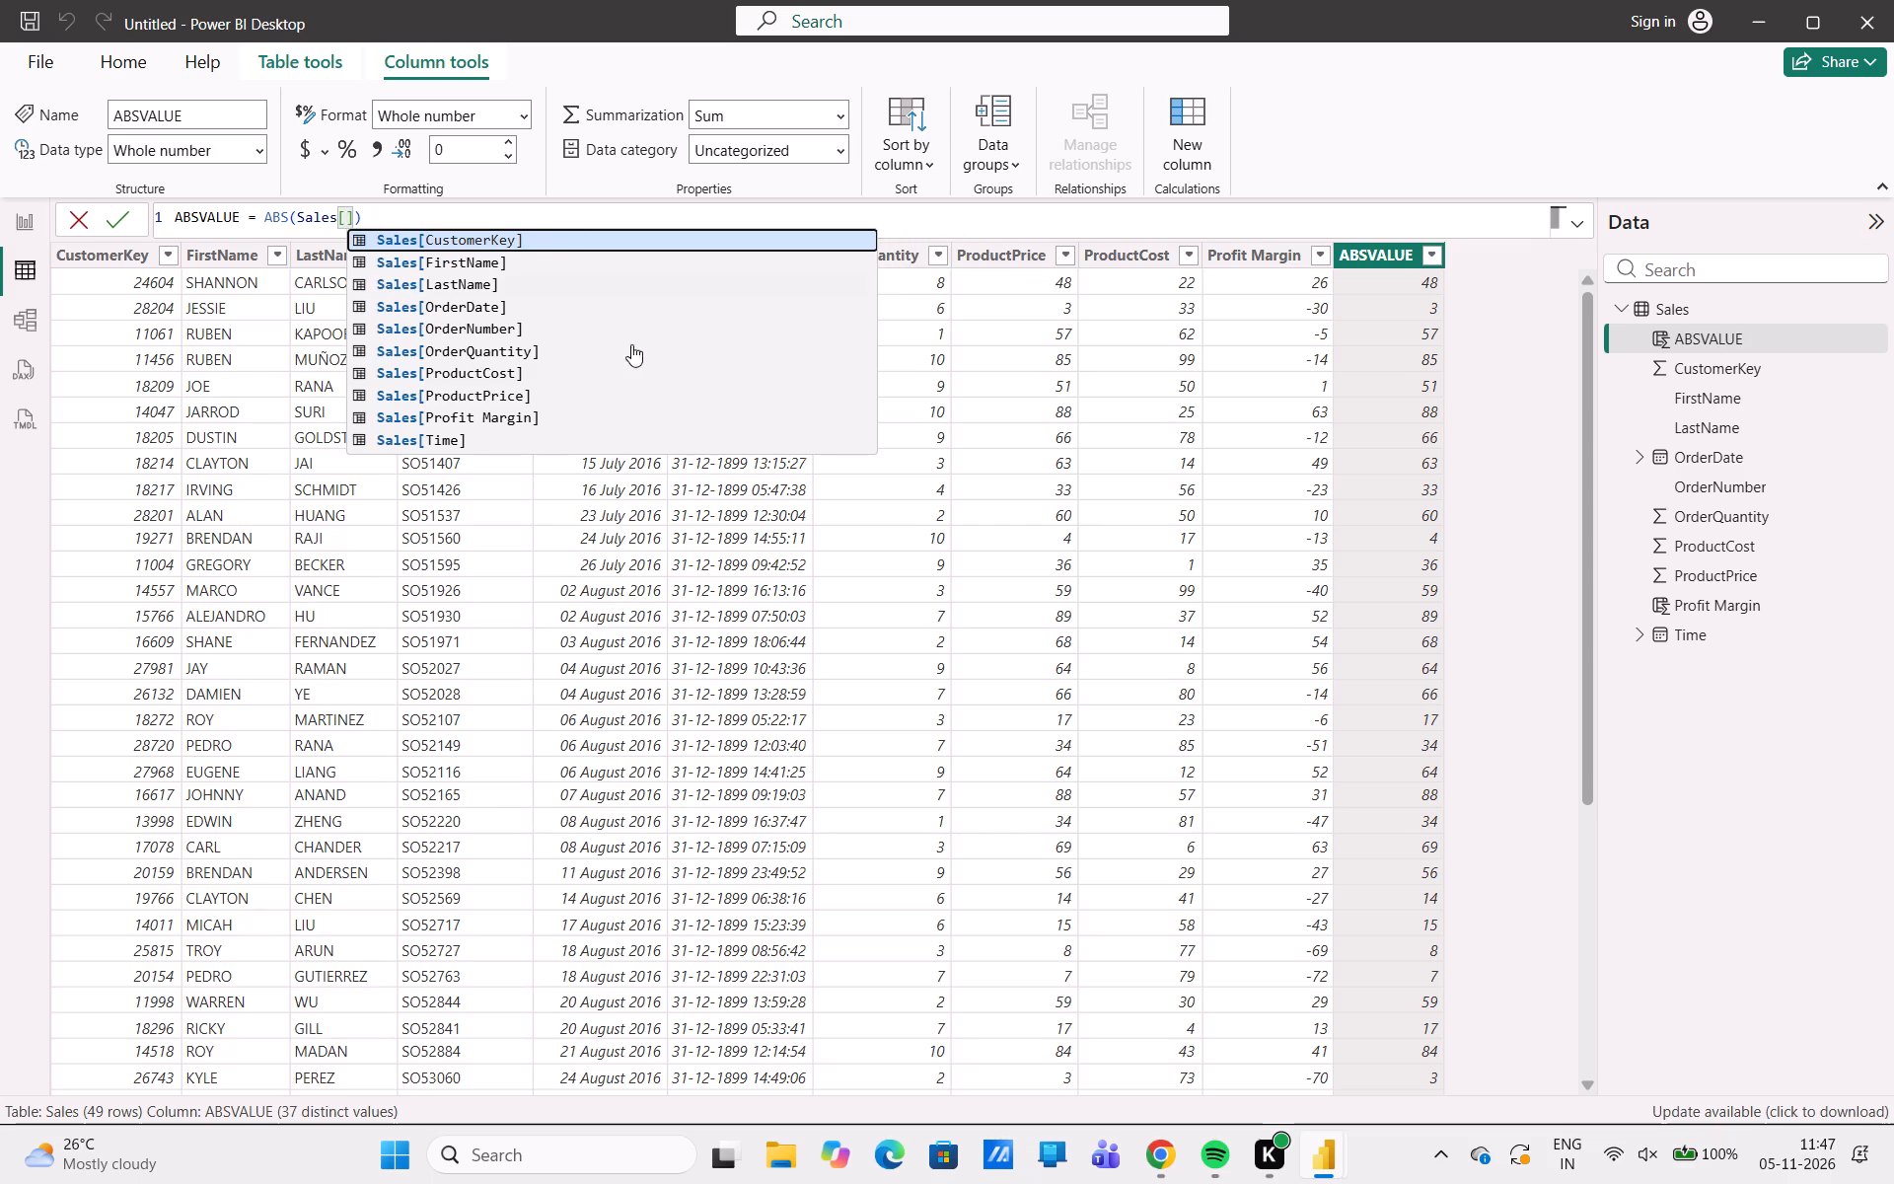
{"action": "left_click", "coordinate": [642, 424]}
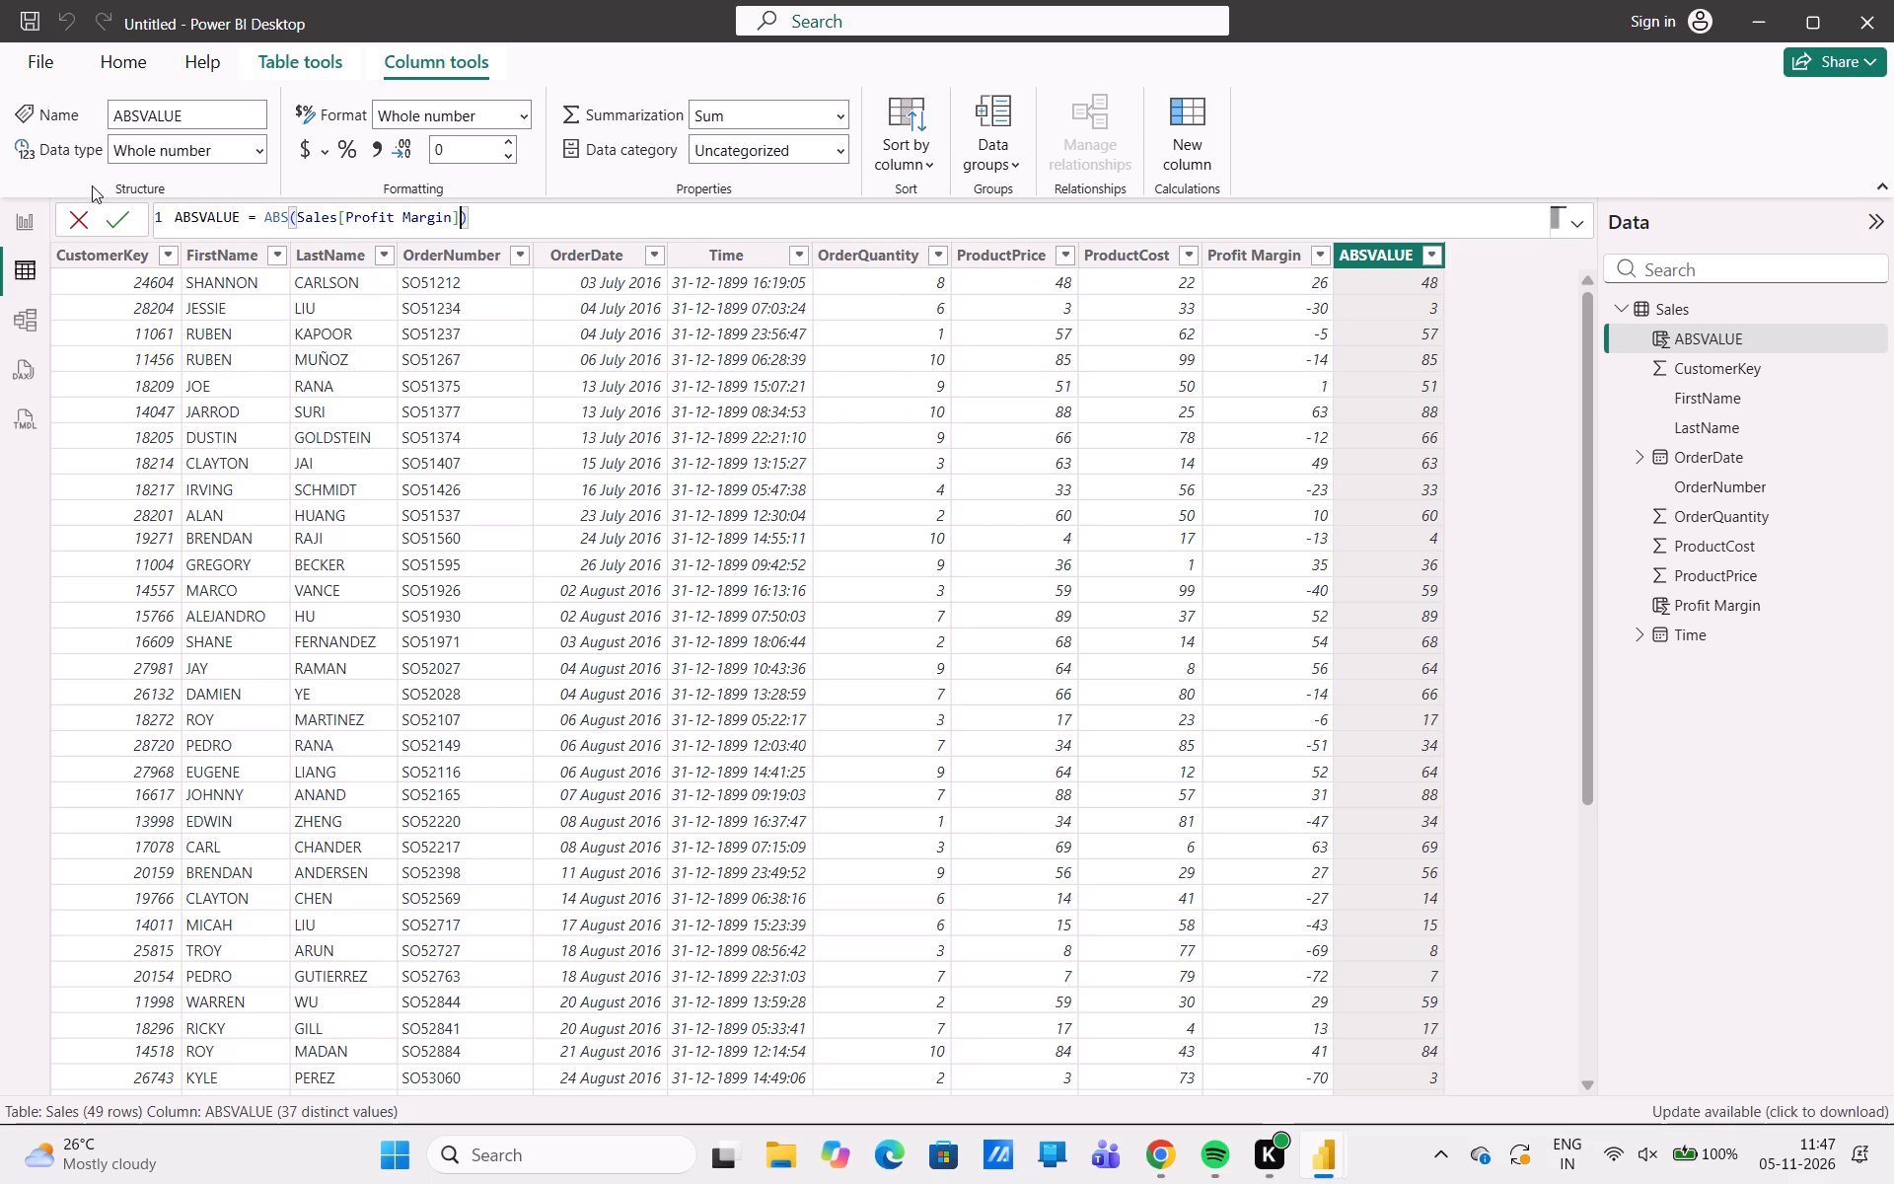
{"action": "left_click", "coordinate": [120, 221]}
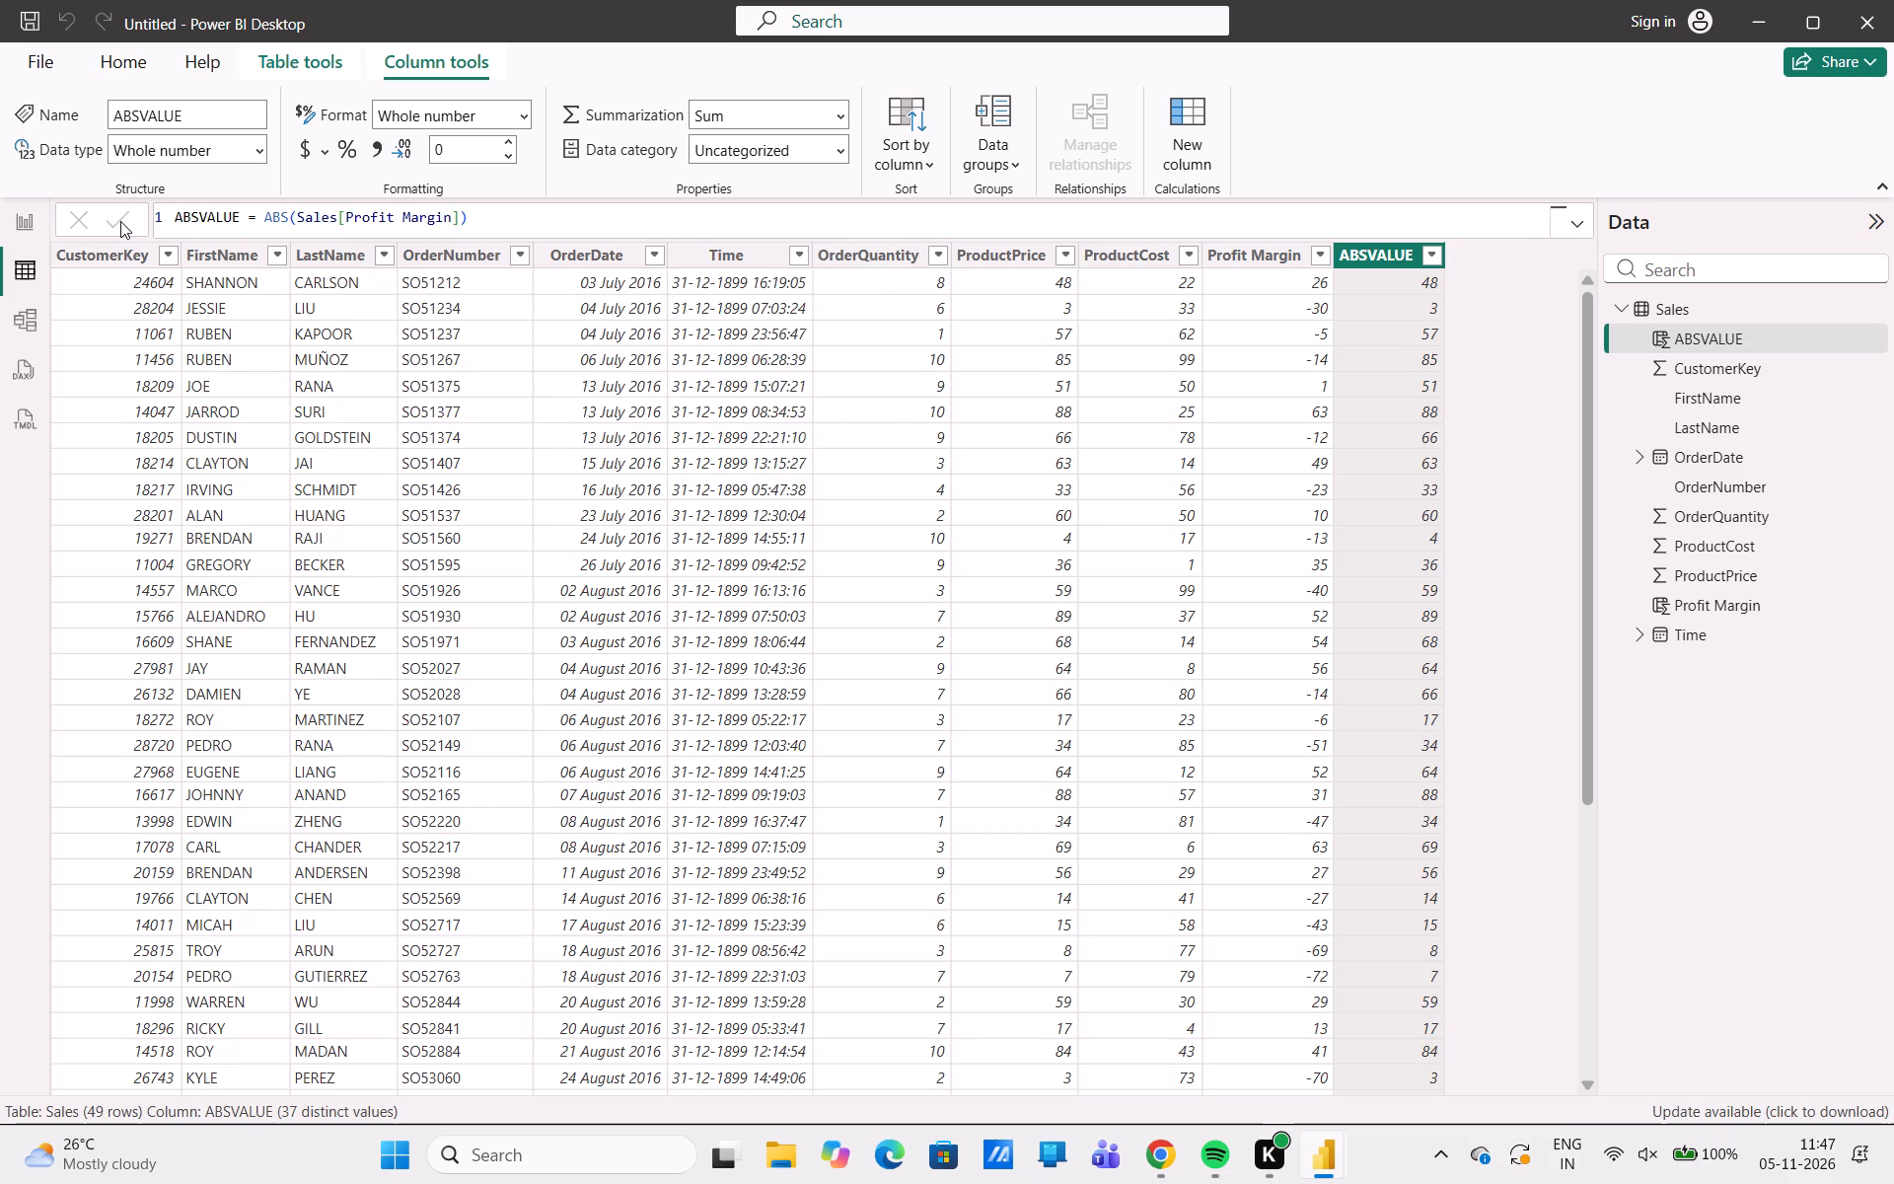
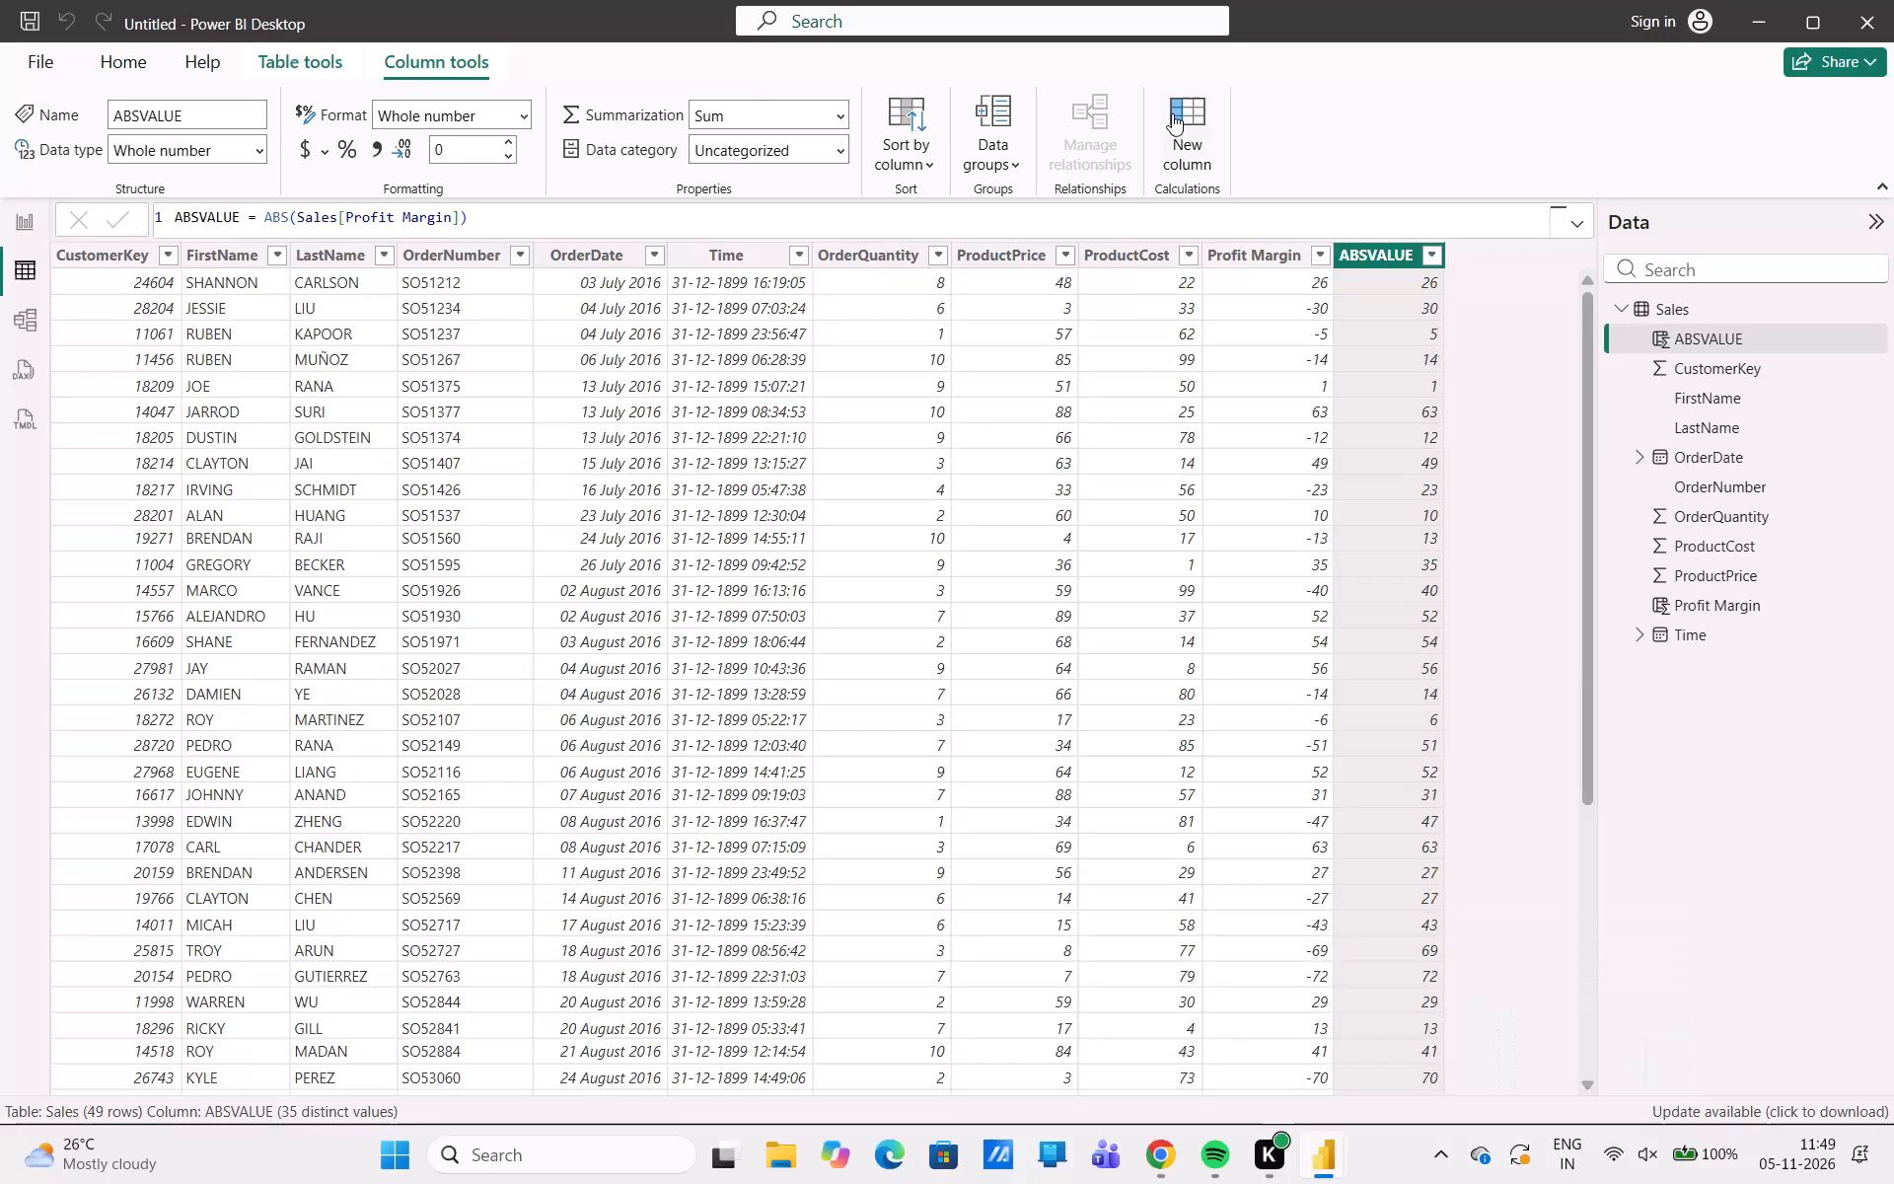
Add a calculated column to the Sales table with the formula LCM = LCM(Sales[ProductPrice],Sales[ProductCost]).
{"action": "left_click", "coordinate": [1196, 173]}
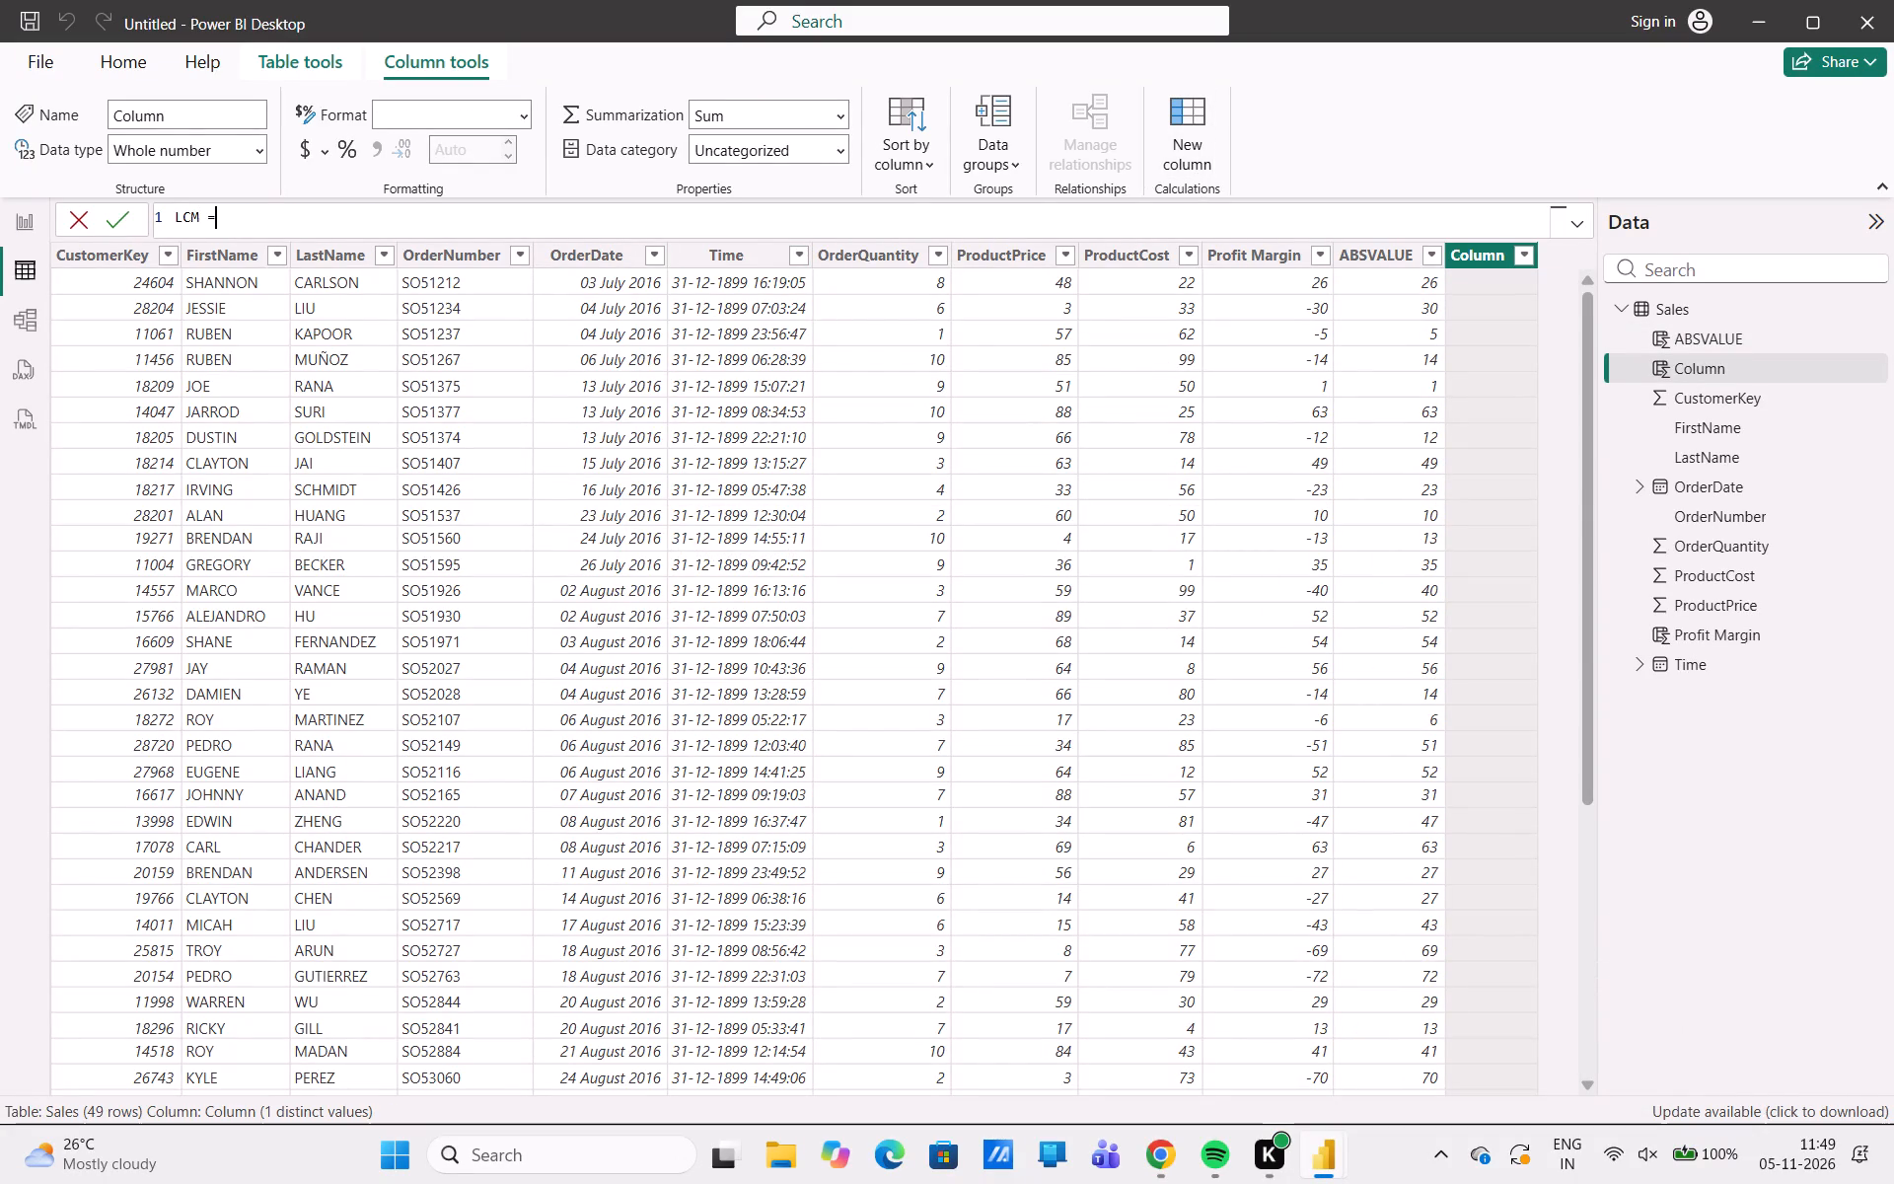
{"action": "key", "text": "BackSpace"}
{"action": "key", "text": "space"}
{"action": "type", "text": ";CM"}
{"action": "key", "text": "BackSpace"}
{"action": "key", "text": "BackSpace"}
{"action": "key", "text": "BackSpace"}
{"action": "type", "text": "LCM"}
{"action": "key", "text": "shift+parenleft"}
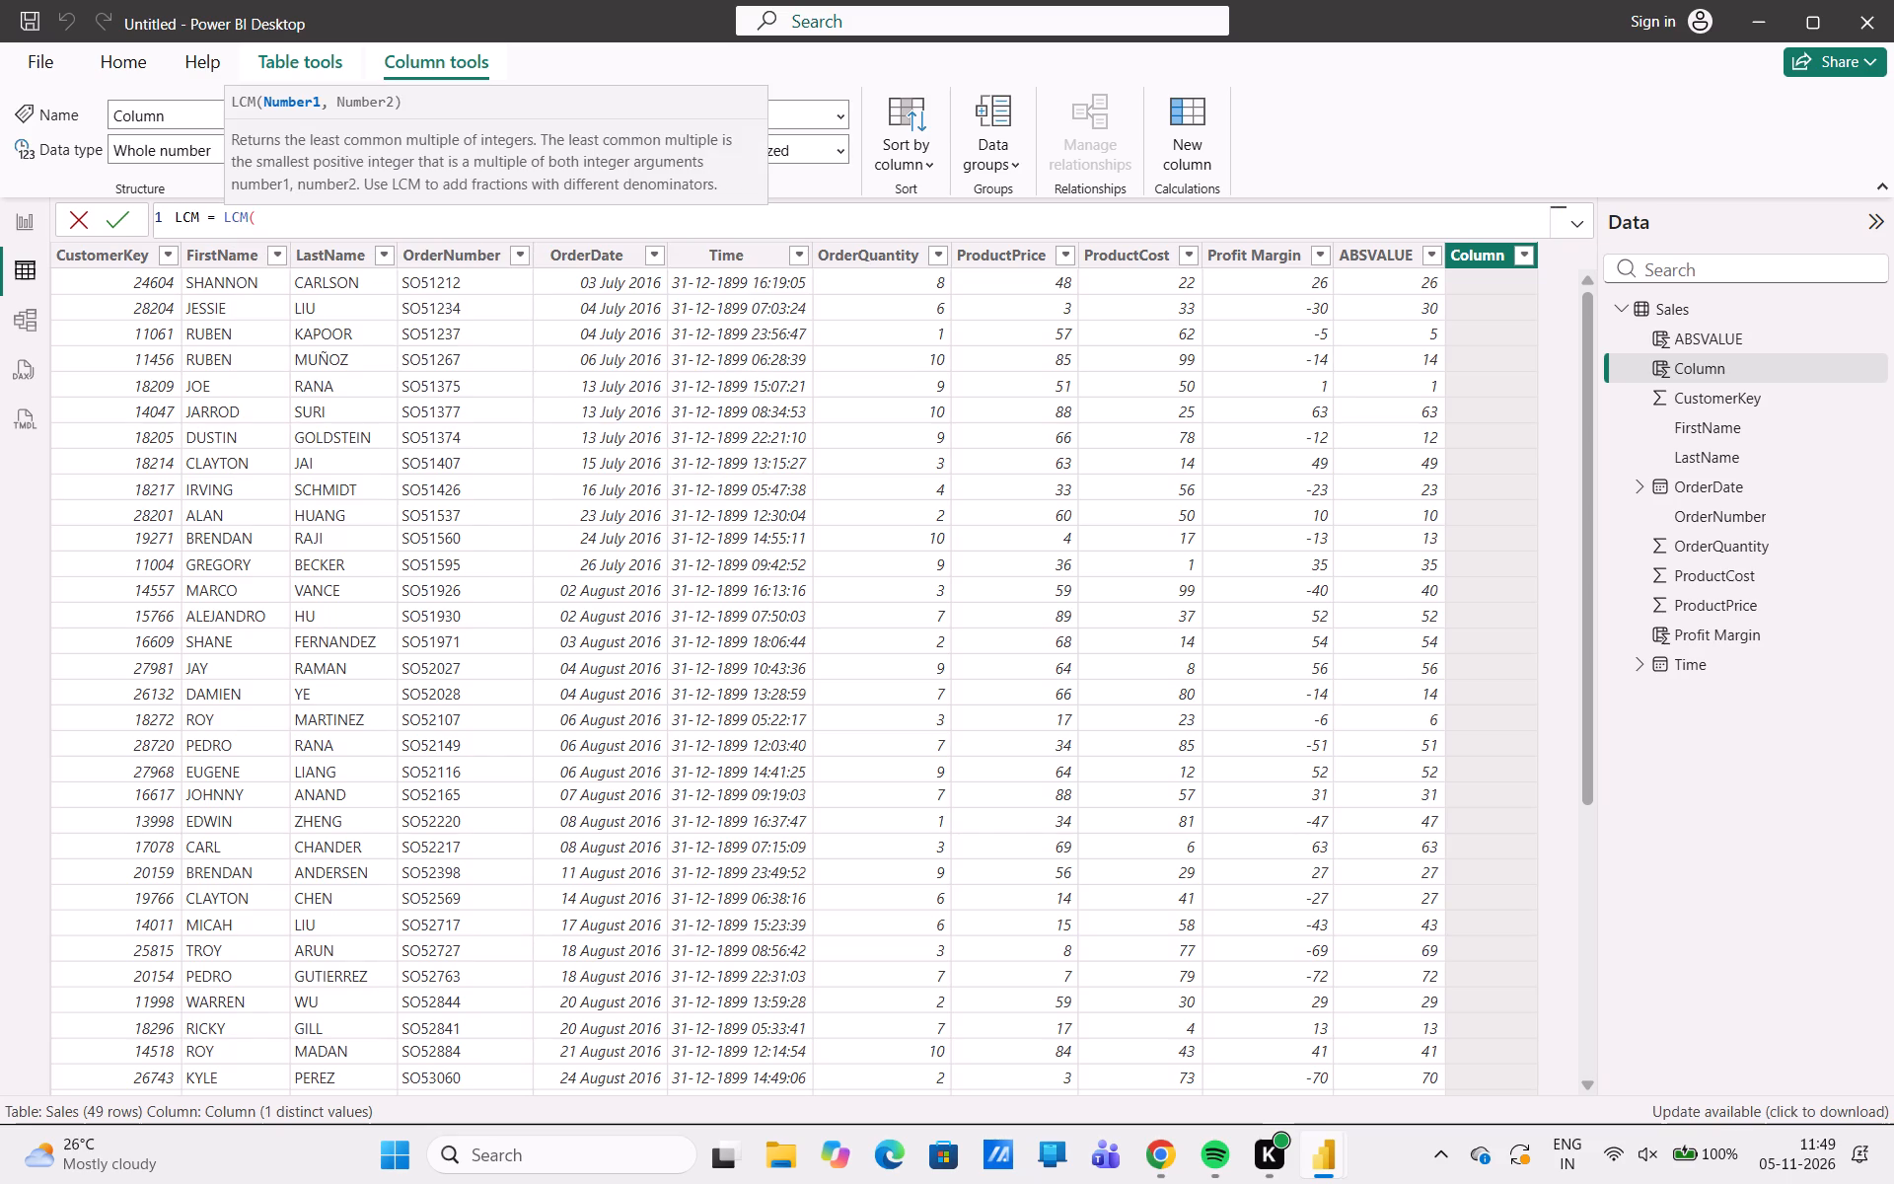
{"action": "key", "text": "s"}
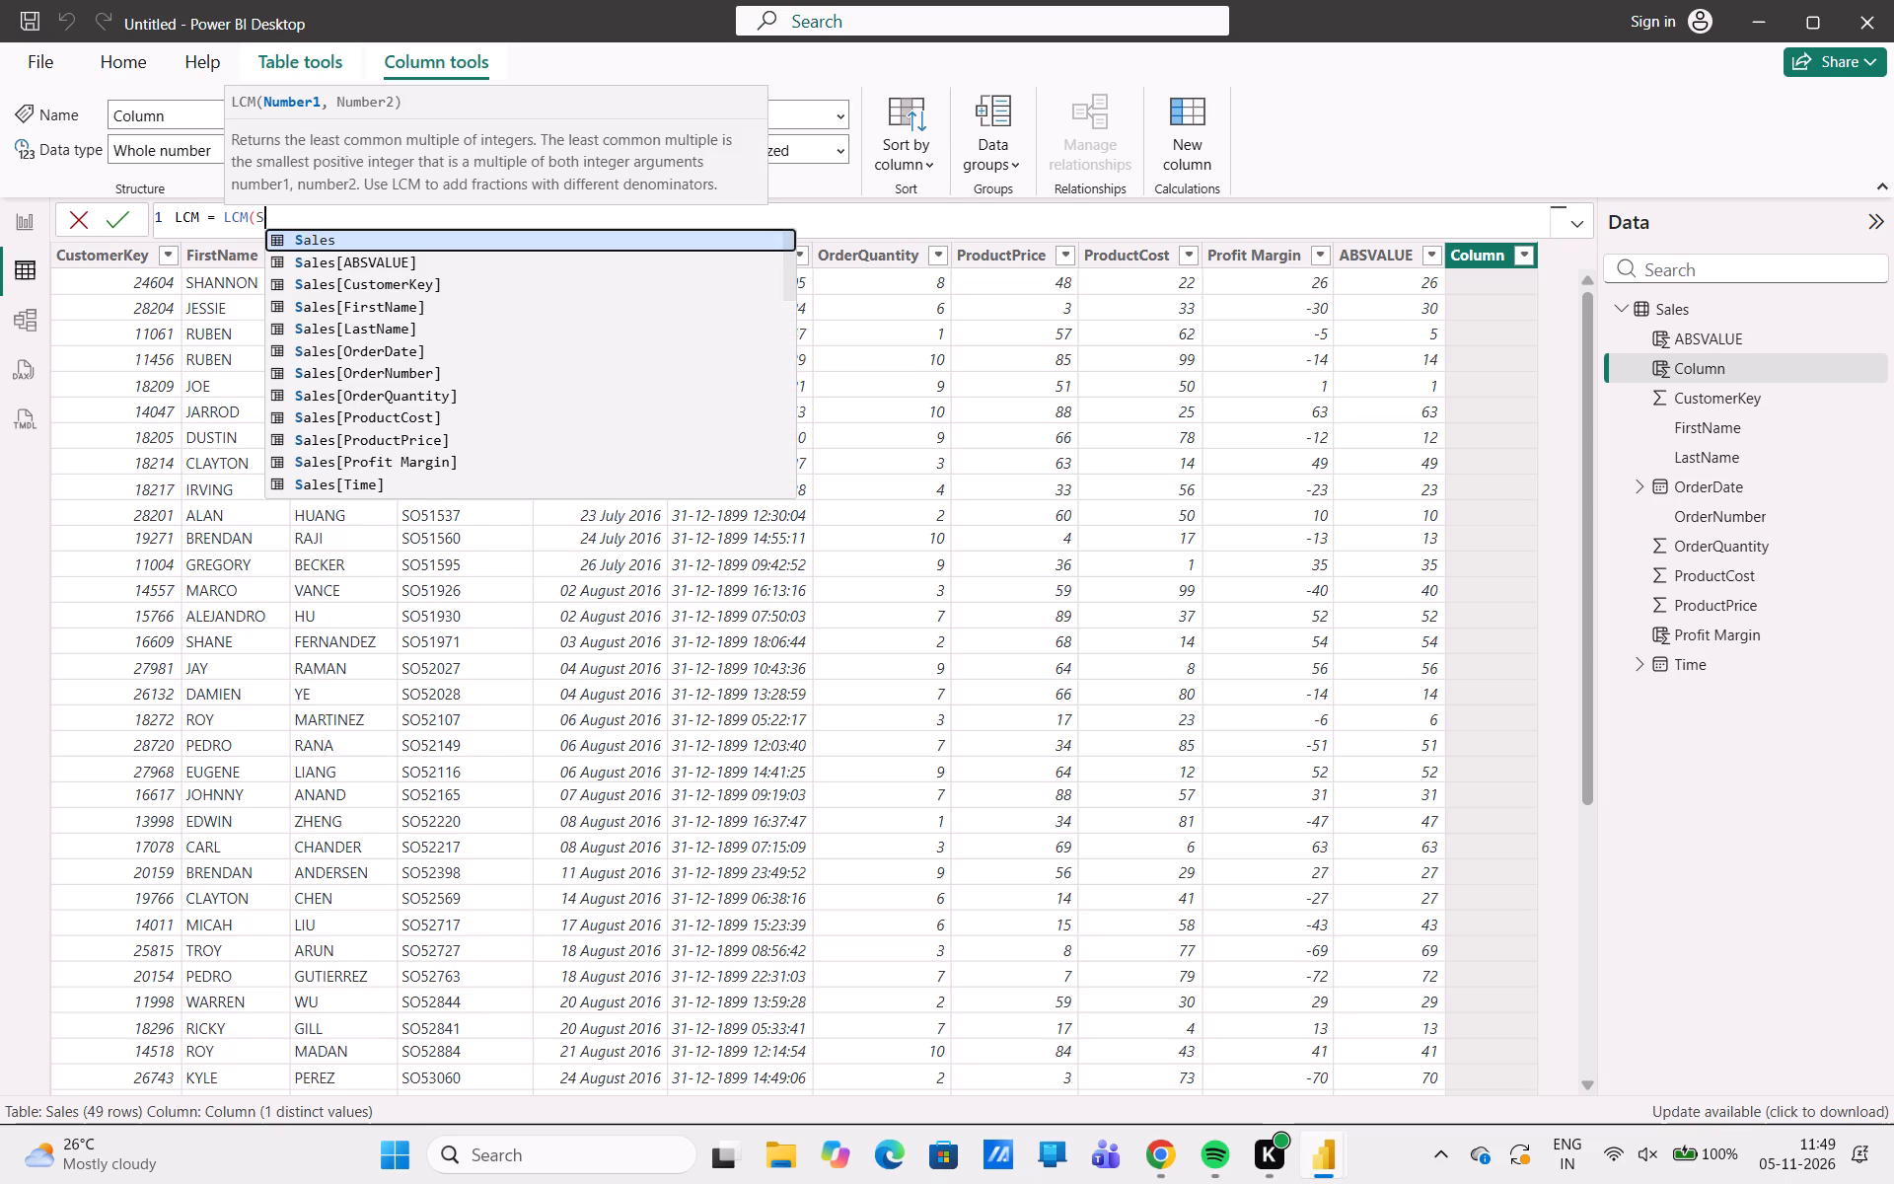
{"action": "key", "text": "BackSpace"}
{"action": "key", "text": "BackSpace"}
{"action": "key", "text": "BackSpace"}
{"action": "key", "text": "BackSpace"}
{"action": "key", "text": "BackSpace"}
{"action": "key", "text": "BackSpace"}
{"action": "key", "text": "BackSpace"}
{"action": "key", "text": "BackSpace"}
{"action": "key", "text": "BackSpace"}
{"action": "key", "text": "BackSpace"}
{"action": "key", "text": "BackSpace"}
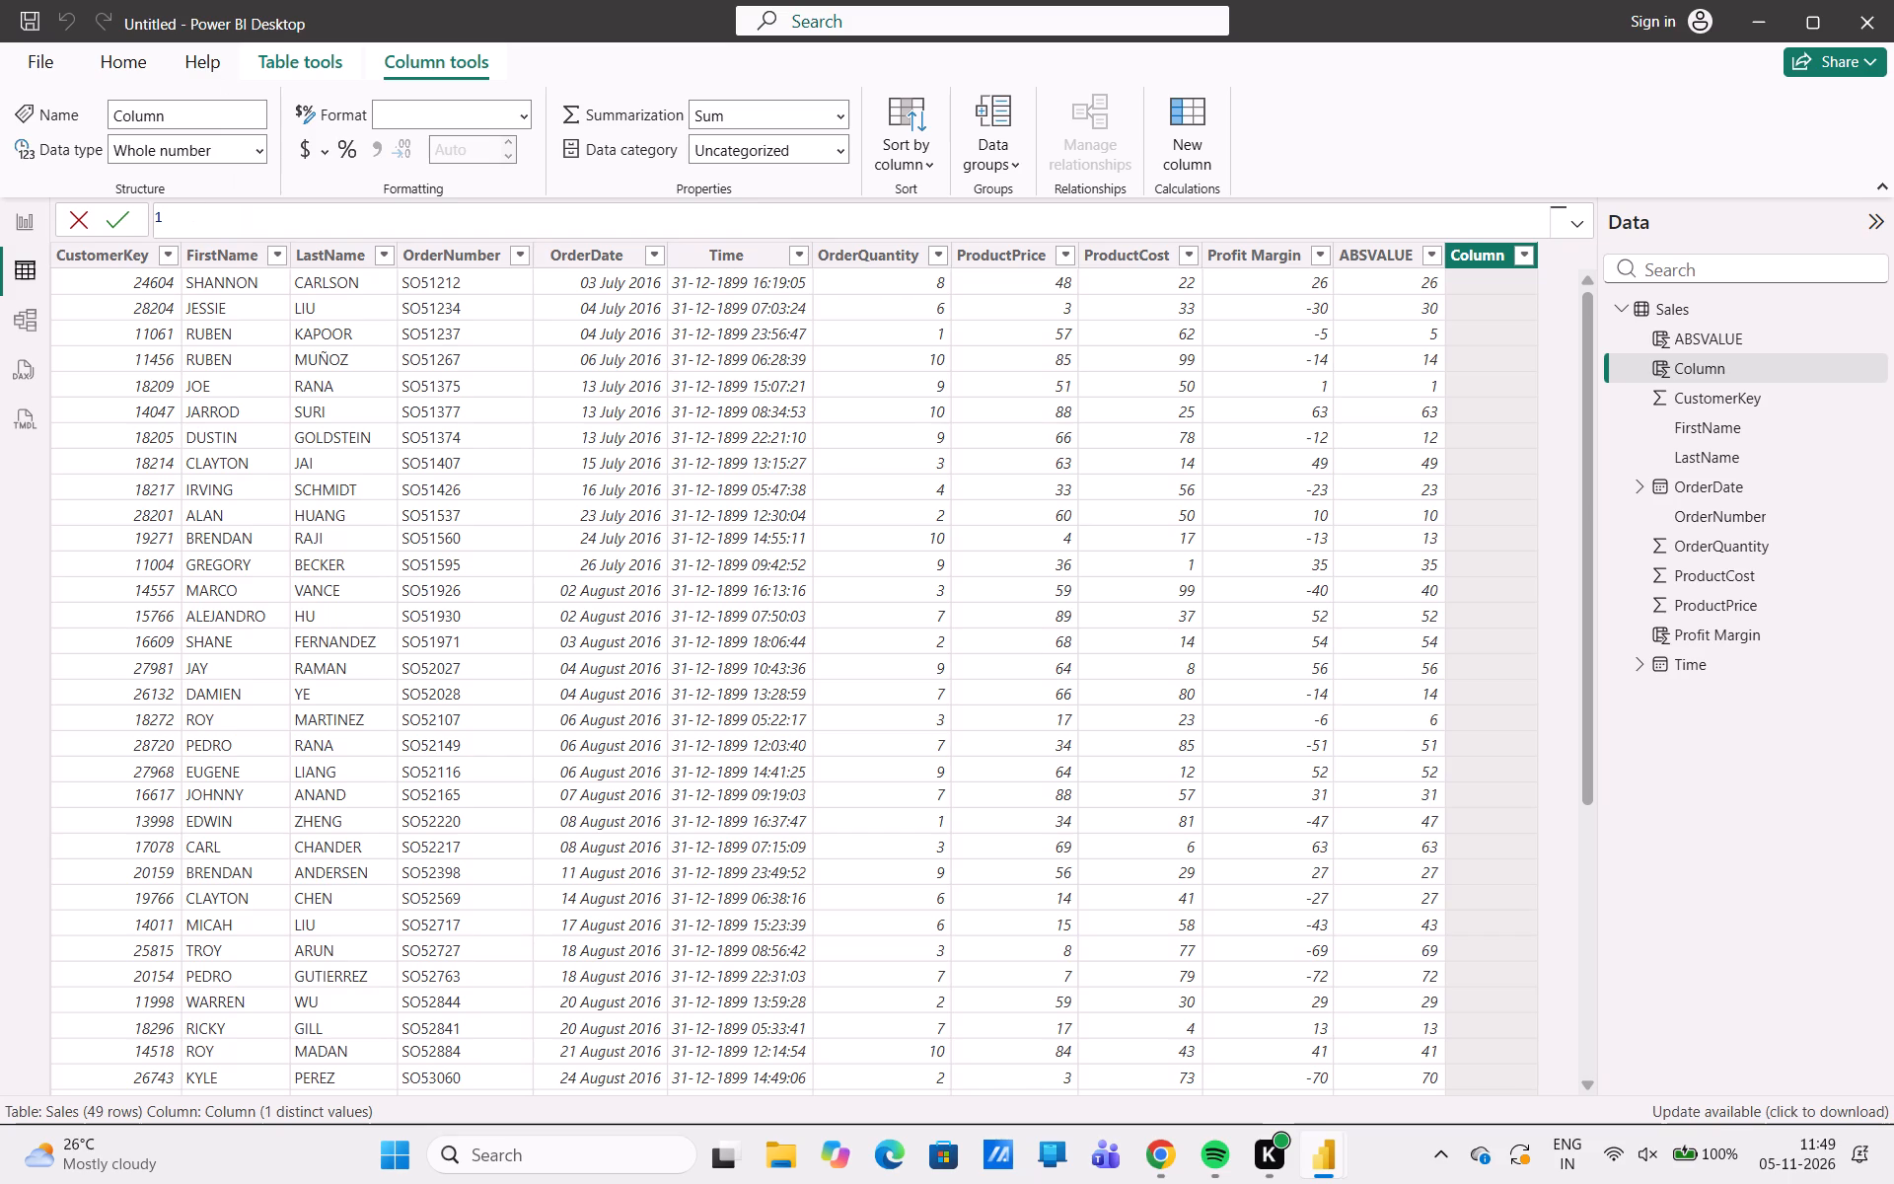
{"action": "type", "text": "LCM"}
{"action": "type", "text": "=LCM("}
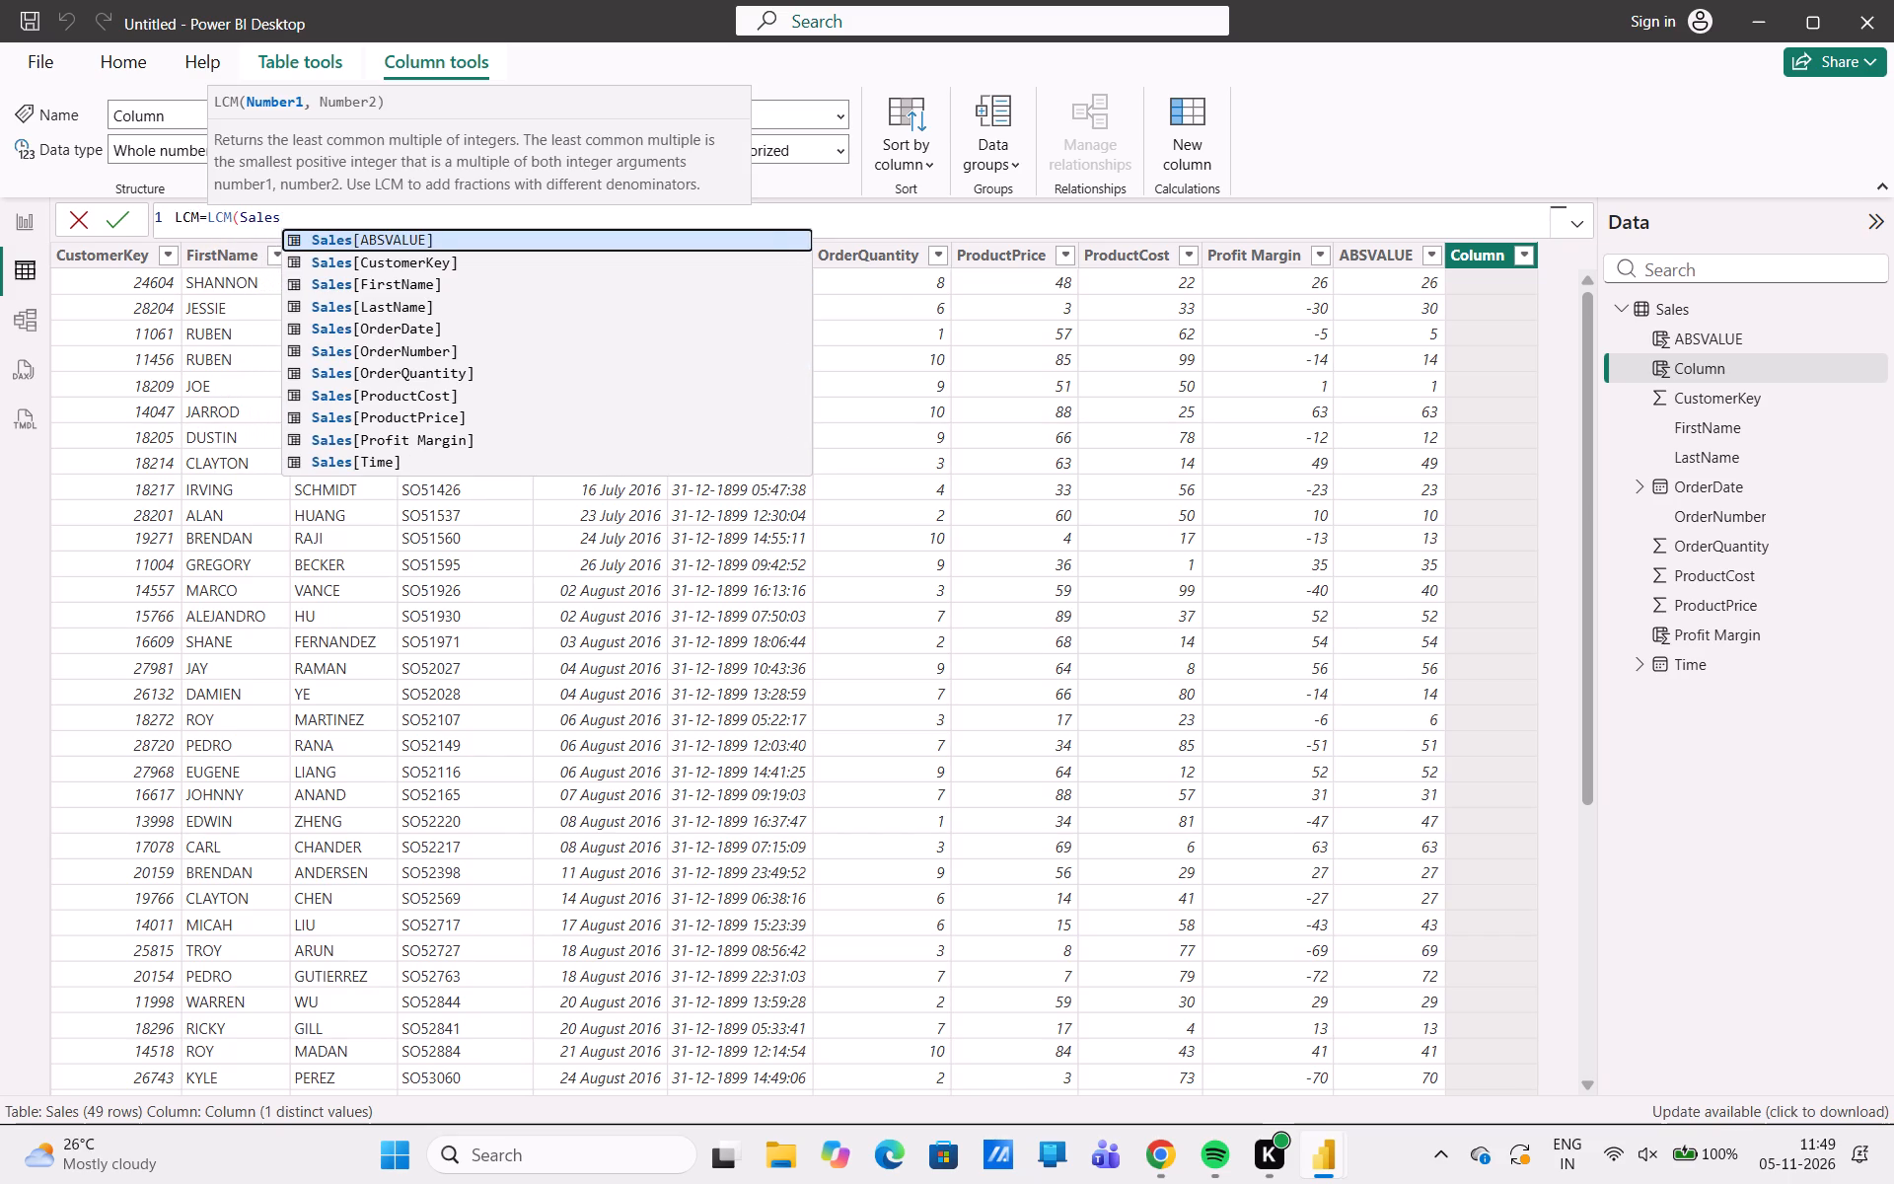
{"action": "key", "text": "Down"}
{"action": "key", "text": "Down"}
{"action": "key", "text": "Down"}
{"action": "key", "text": "Down"}
{"action": "key", "text": "Down"}
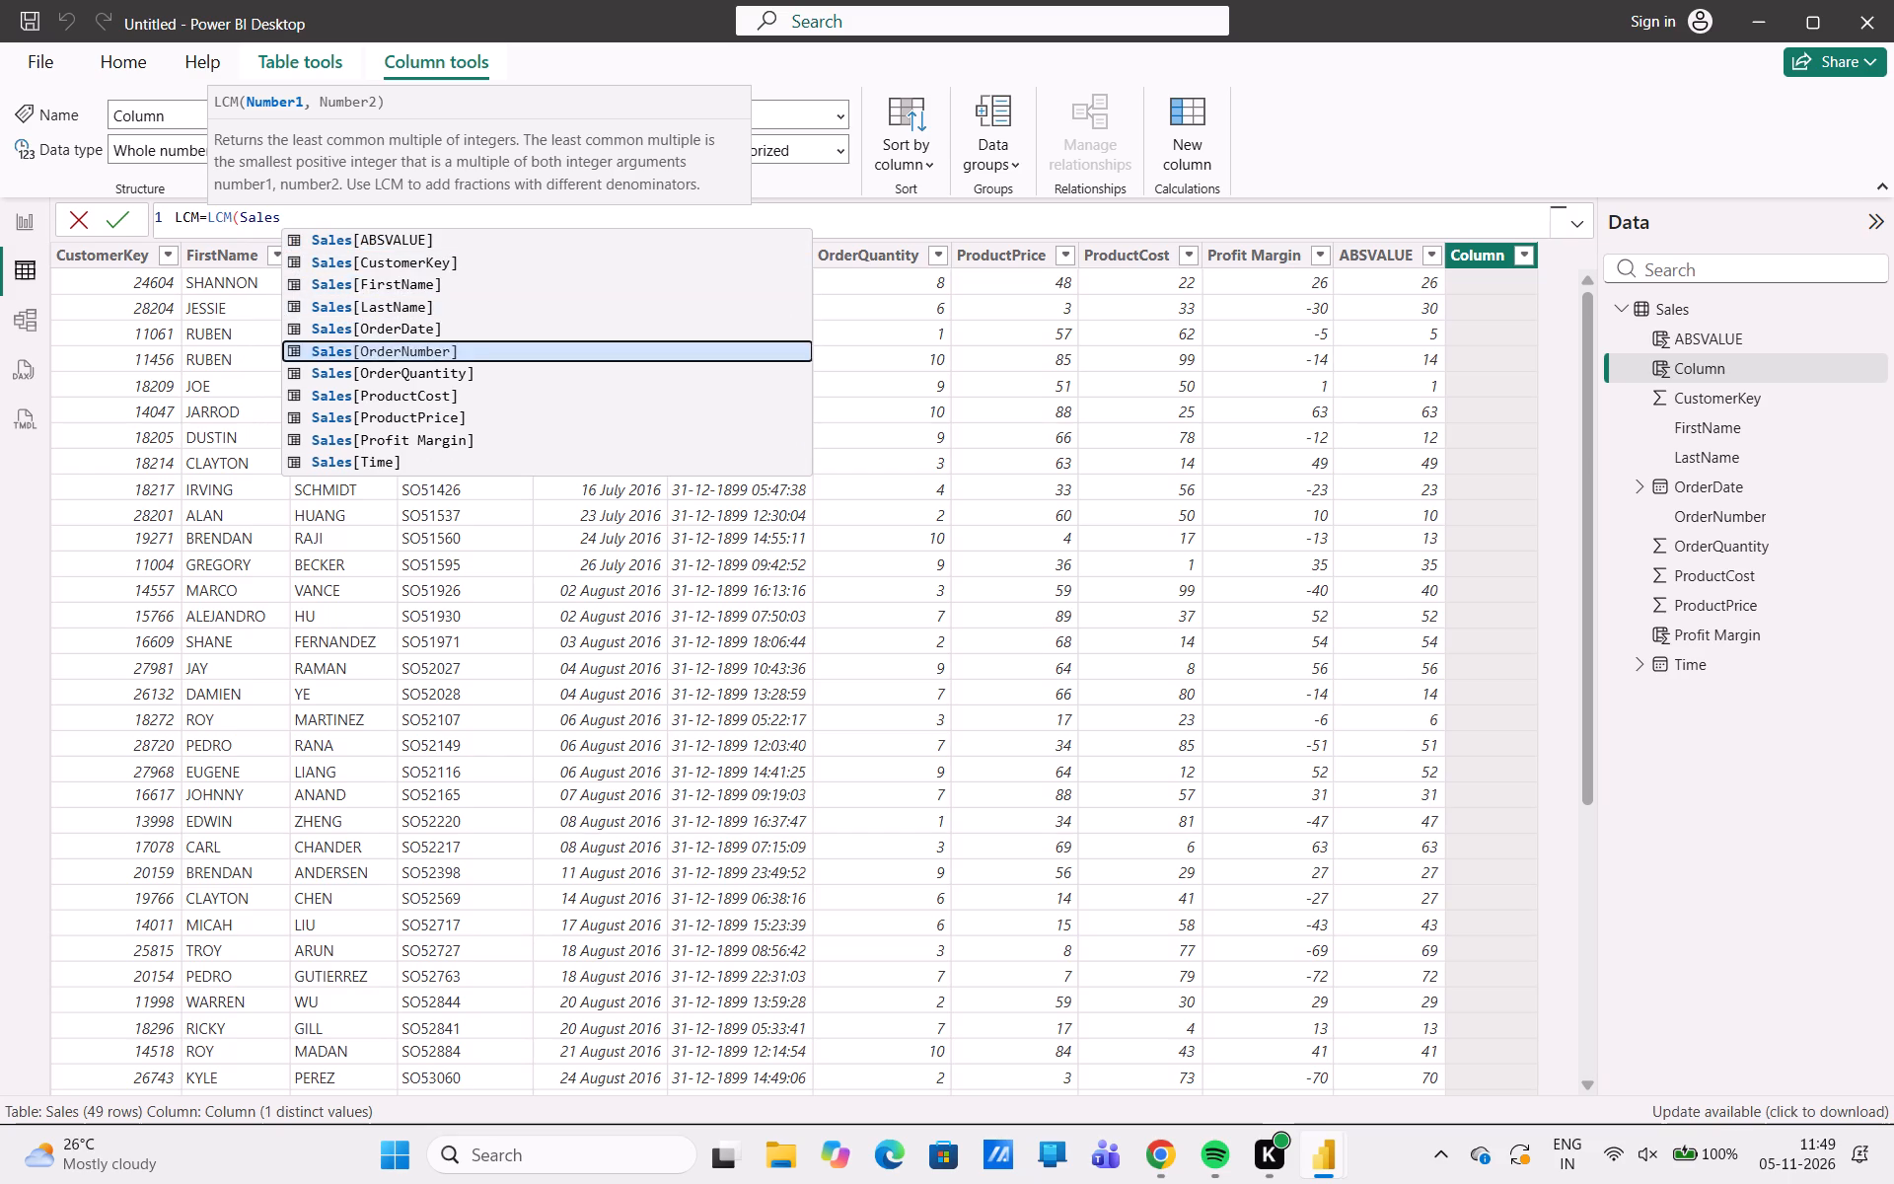
{"action": "key", "text": "Down"}
{"action": "key", "text": "Down"}
{"action": "key", "text": "Down"}
{"action": "key", "text": "Return"}
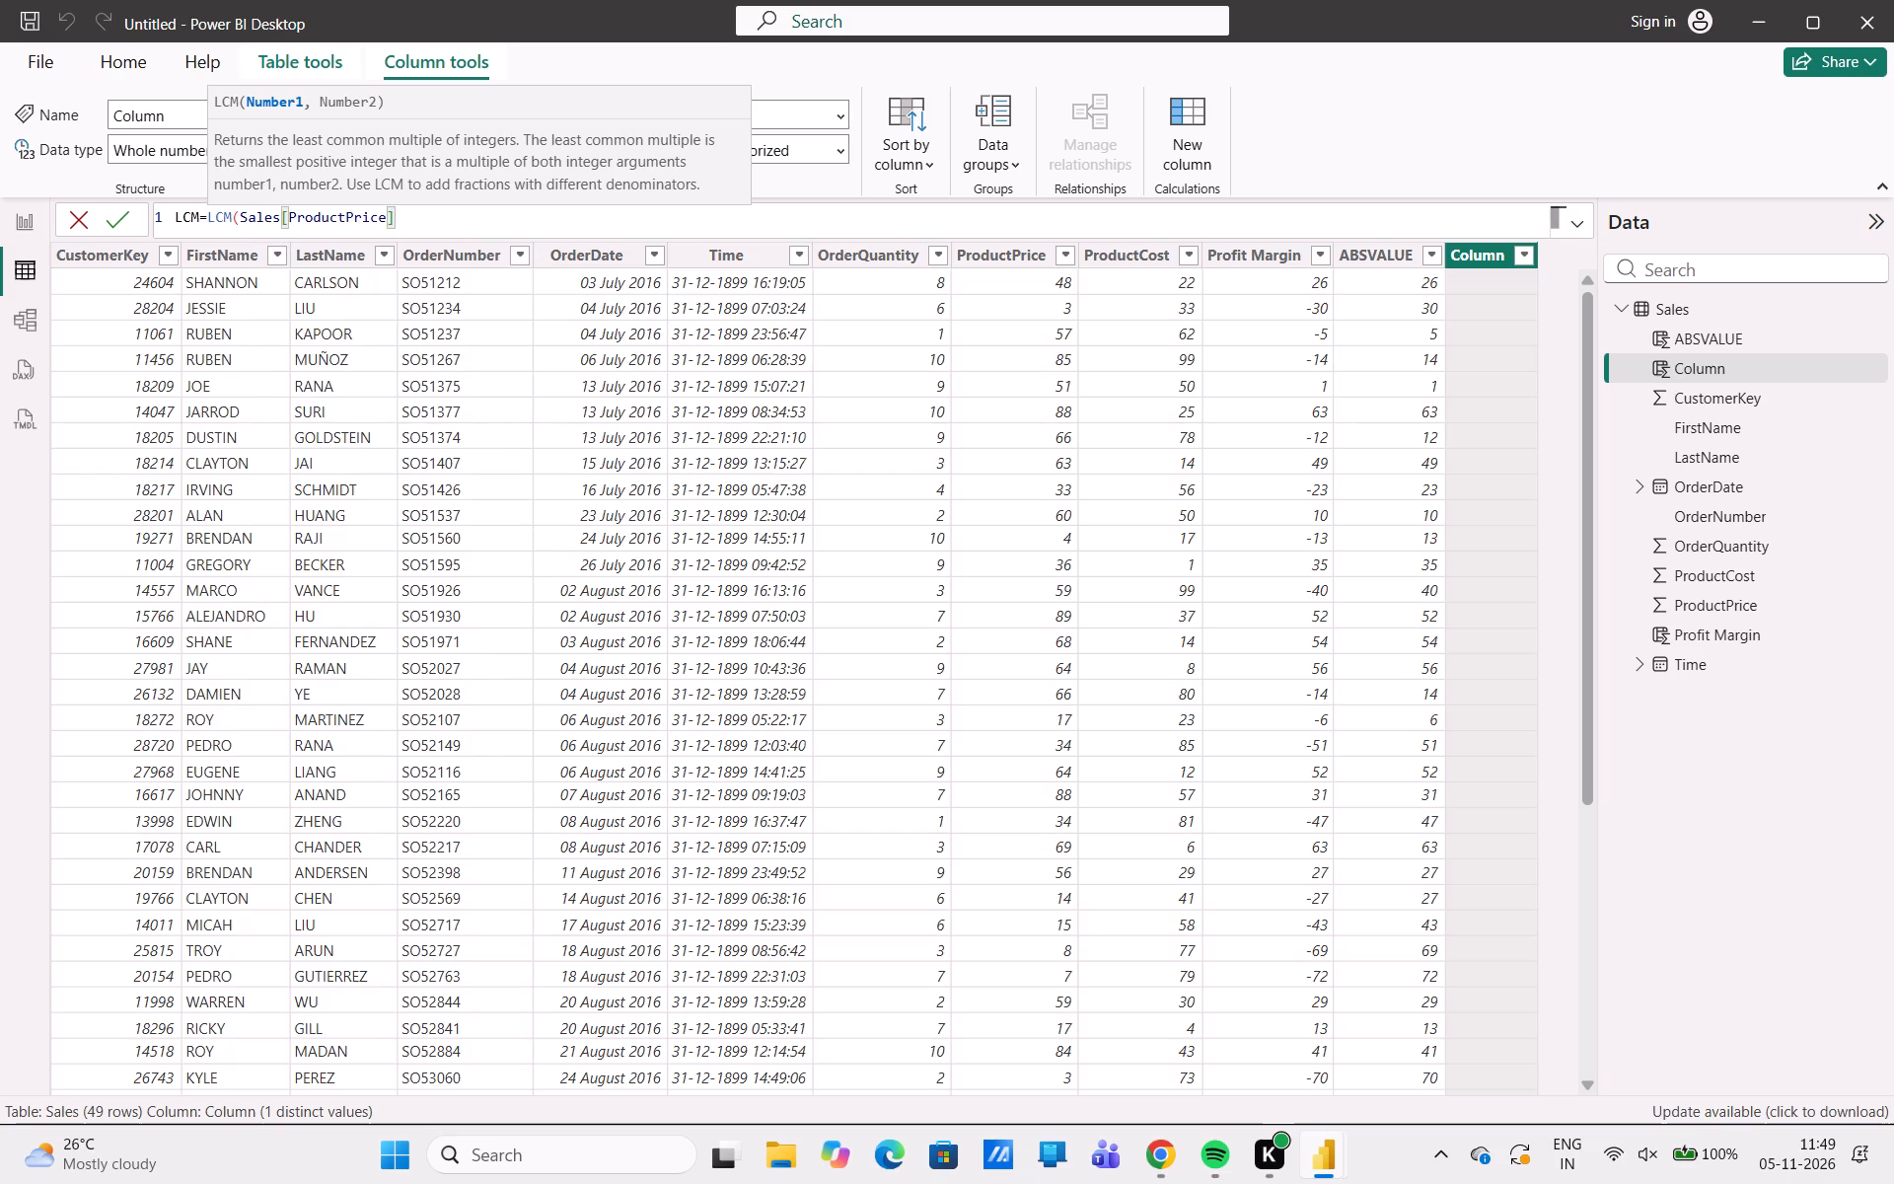
{"action": "key", "text": "comma"}
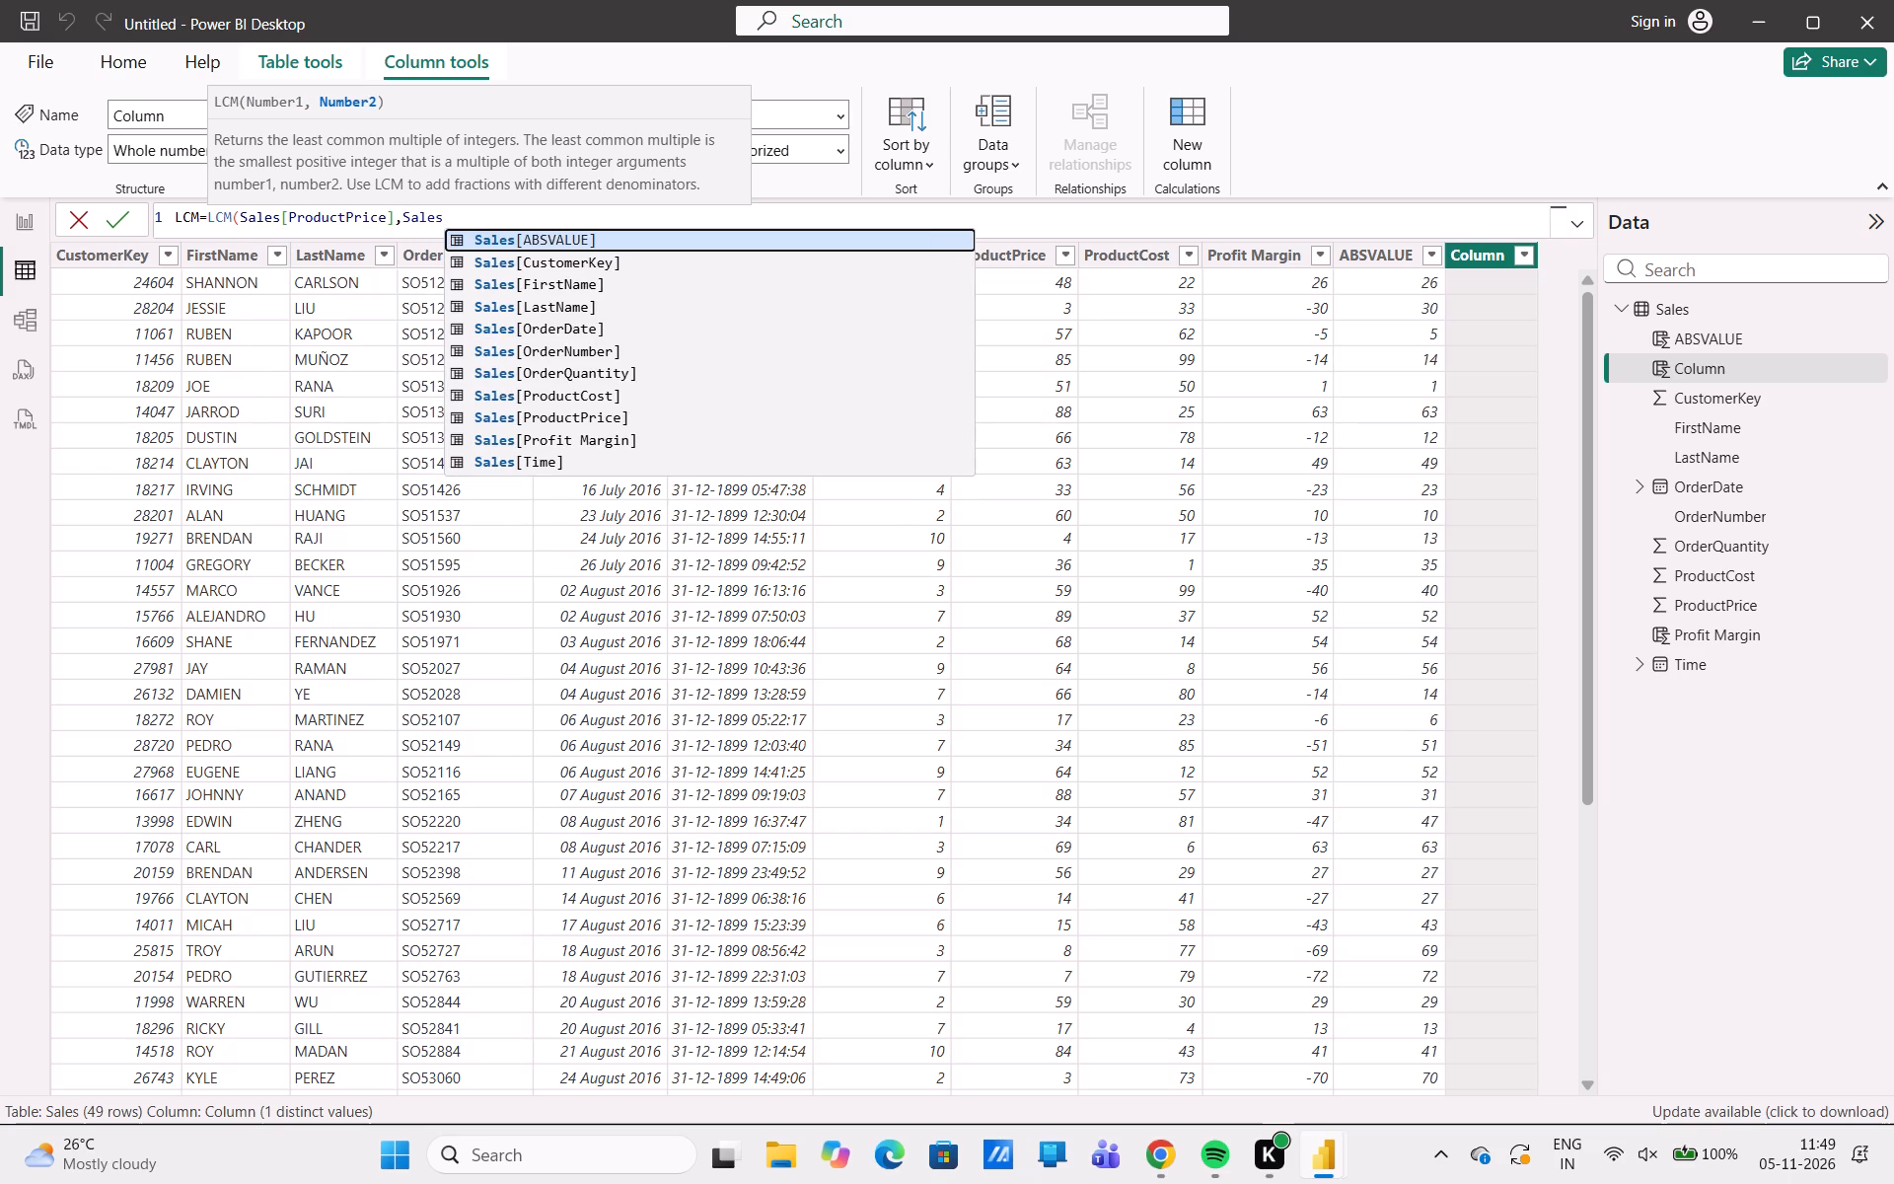
{"action": "key", "text": "Down"}
{"action": "key", "text": "Down"}
{"action": "key", "text": "Down"}
{"action": "key", "text": "Down"}
{"action": "key", "text": "Down"}
{"action": "key", "text": "Down"}
{"action": "key", "text": "Down"}
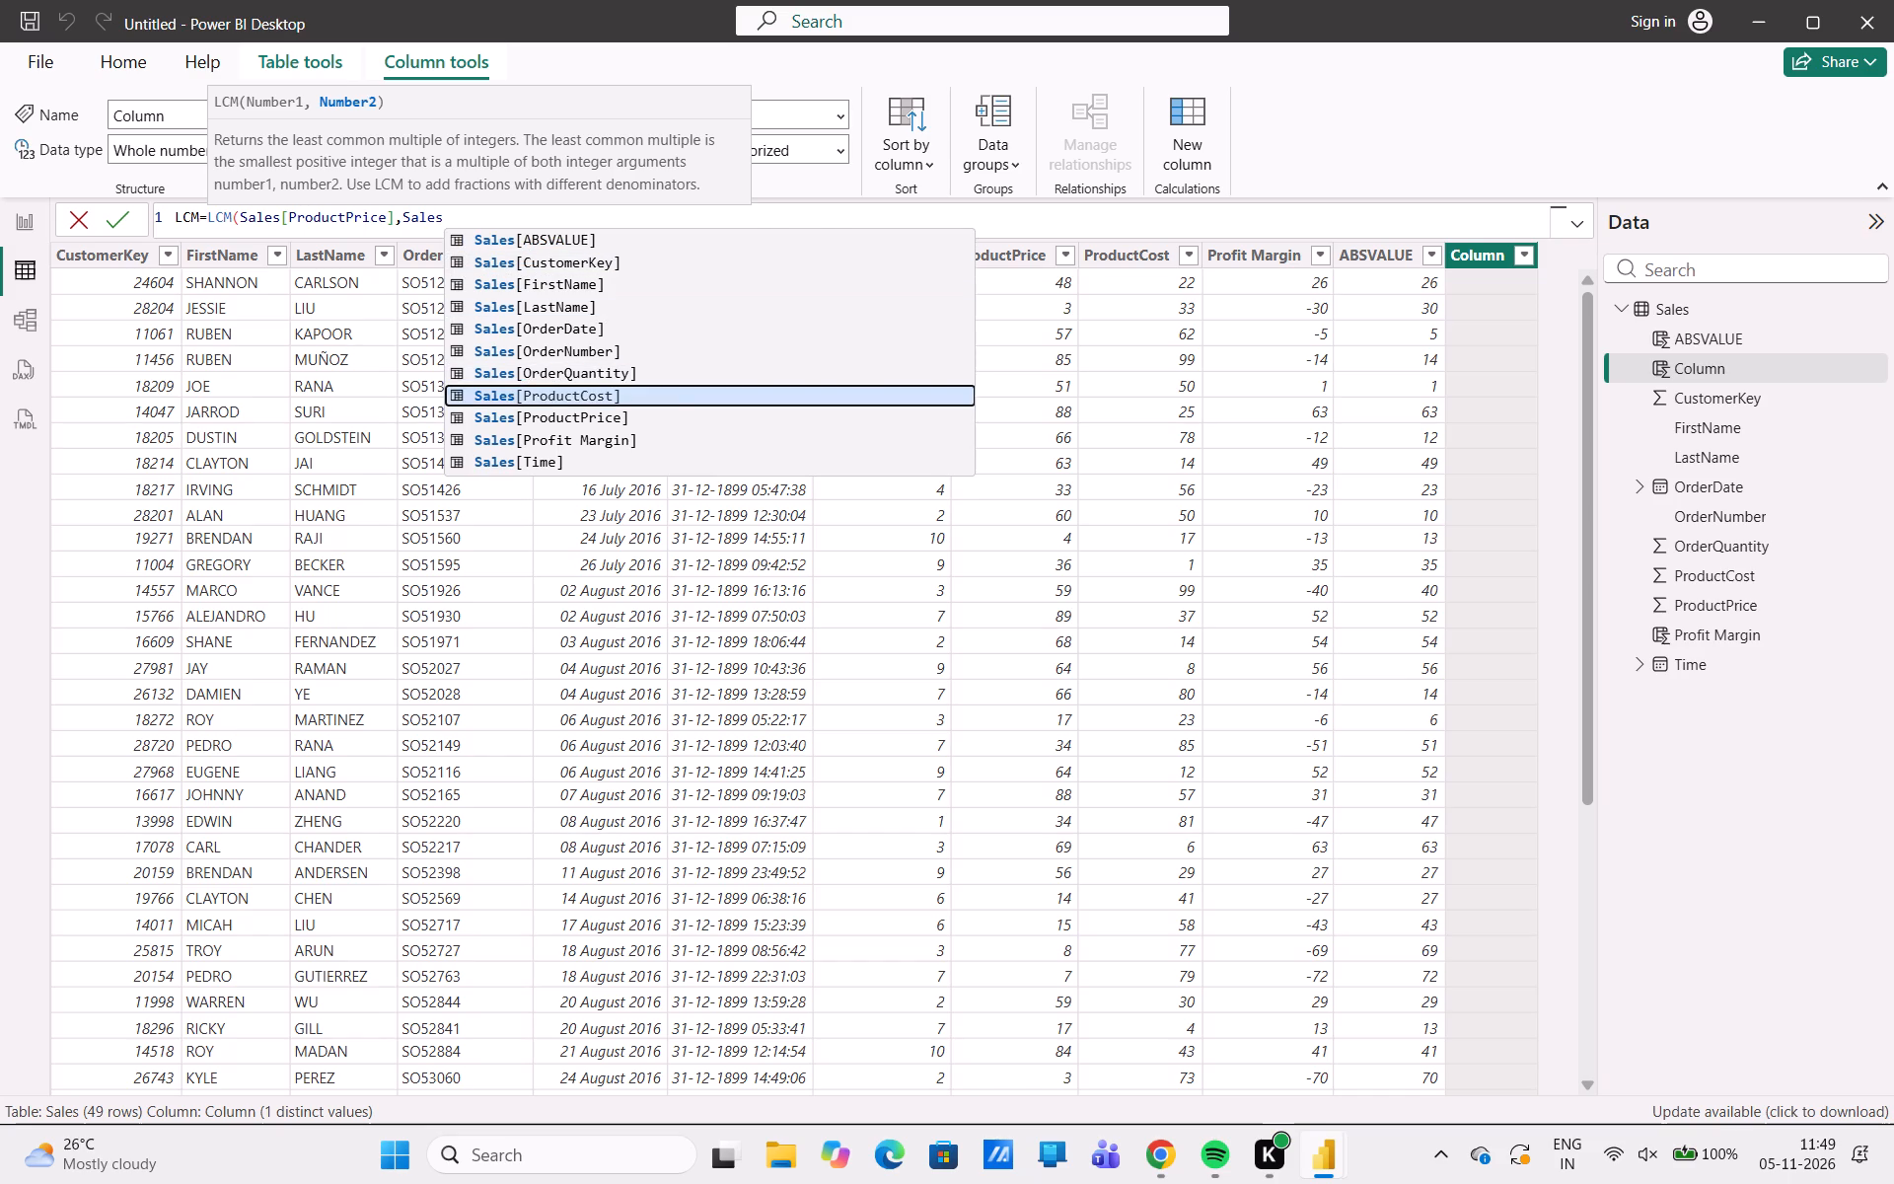
{"action": "key", "text": "Return"}
{"action": "key", "text": "shift+parenright"}
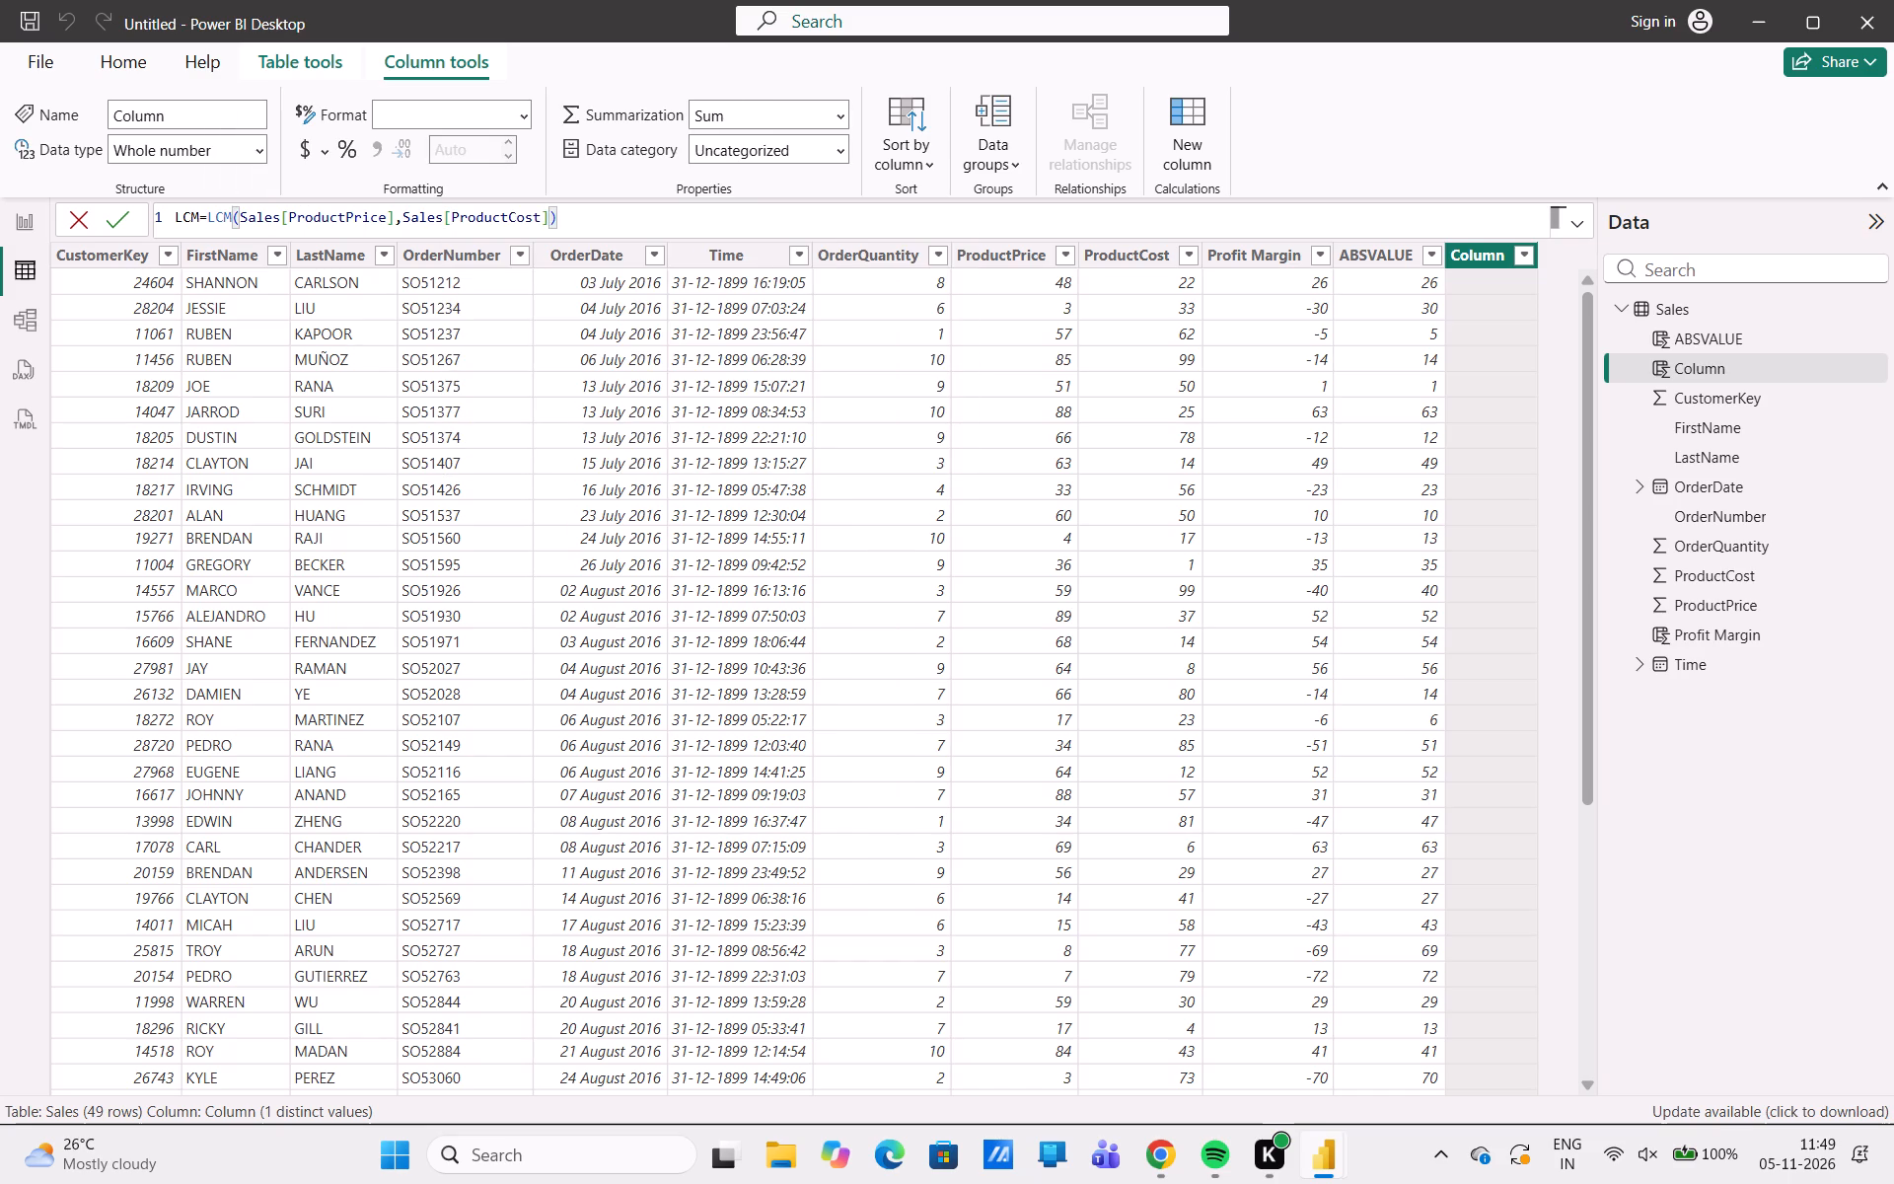
{"action": "left_click", "coordinate": [127, 217]}
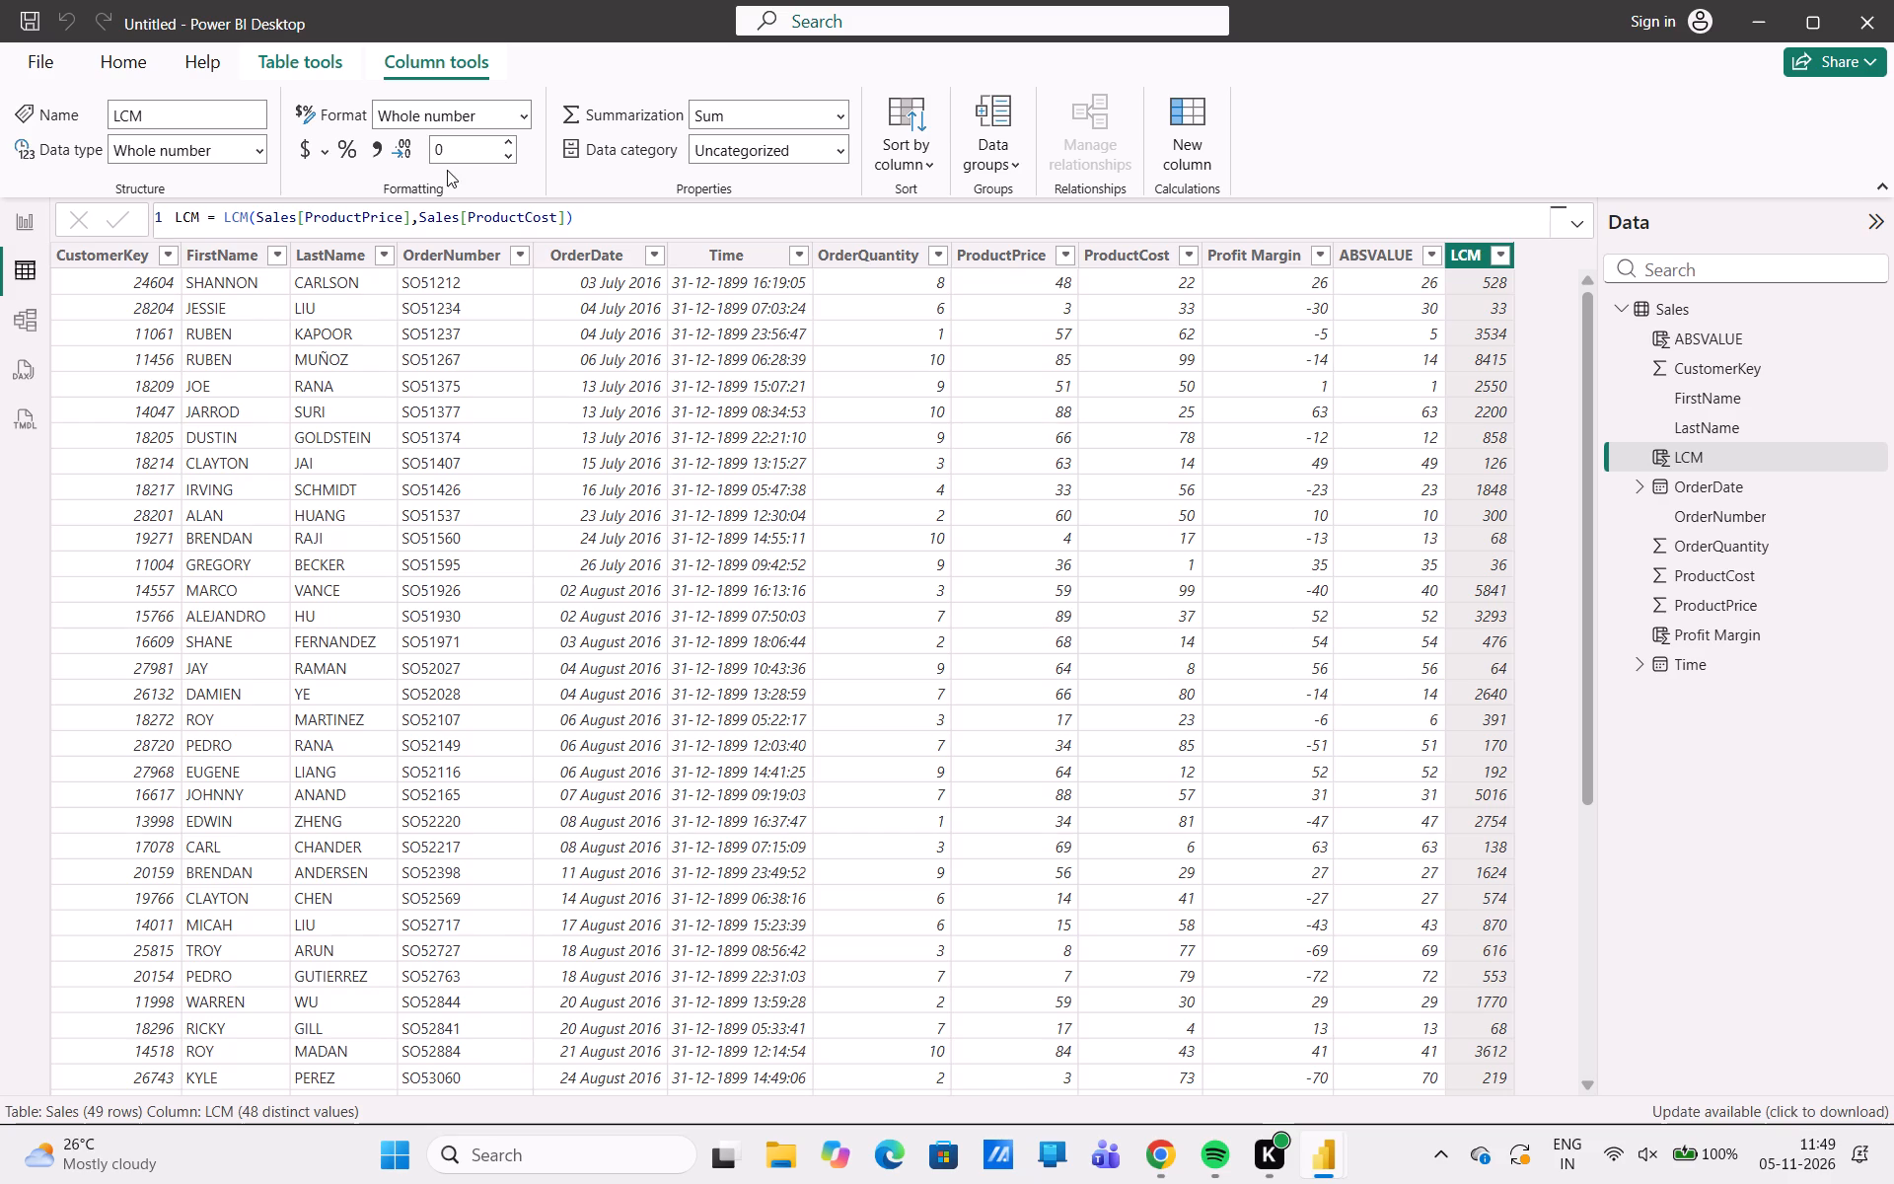
Add a calculated column to the Sales table with the formula GCD = GCD(Sales[ProductPrice]).
{"action": "left_click", "coordinate": [1186, 122]}
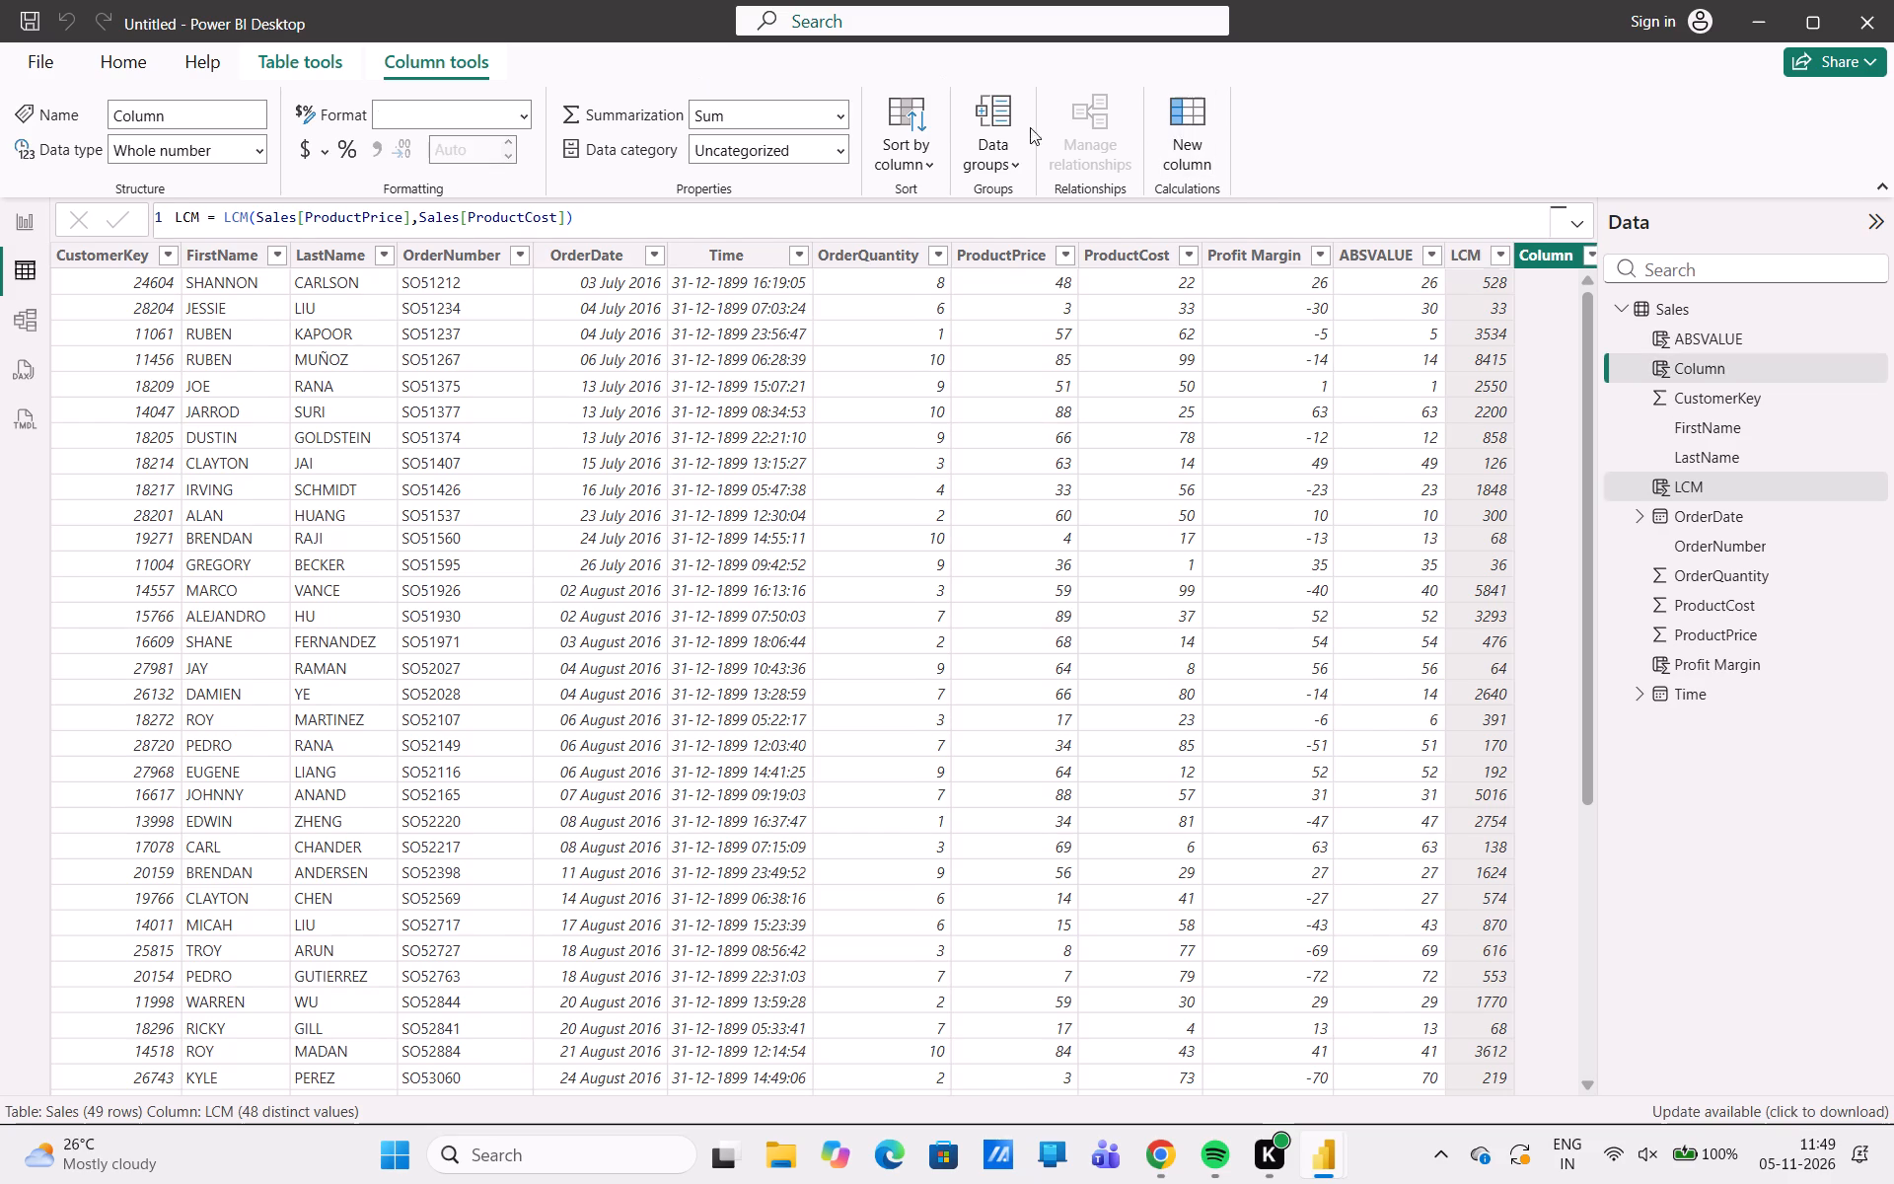
{"action": "key", "text": "BackSpace"}
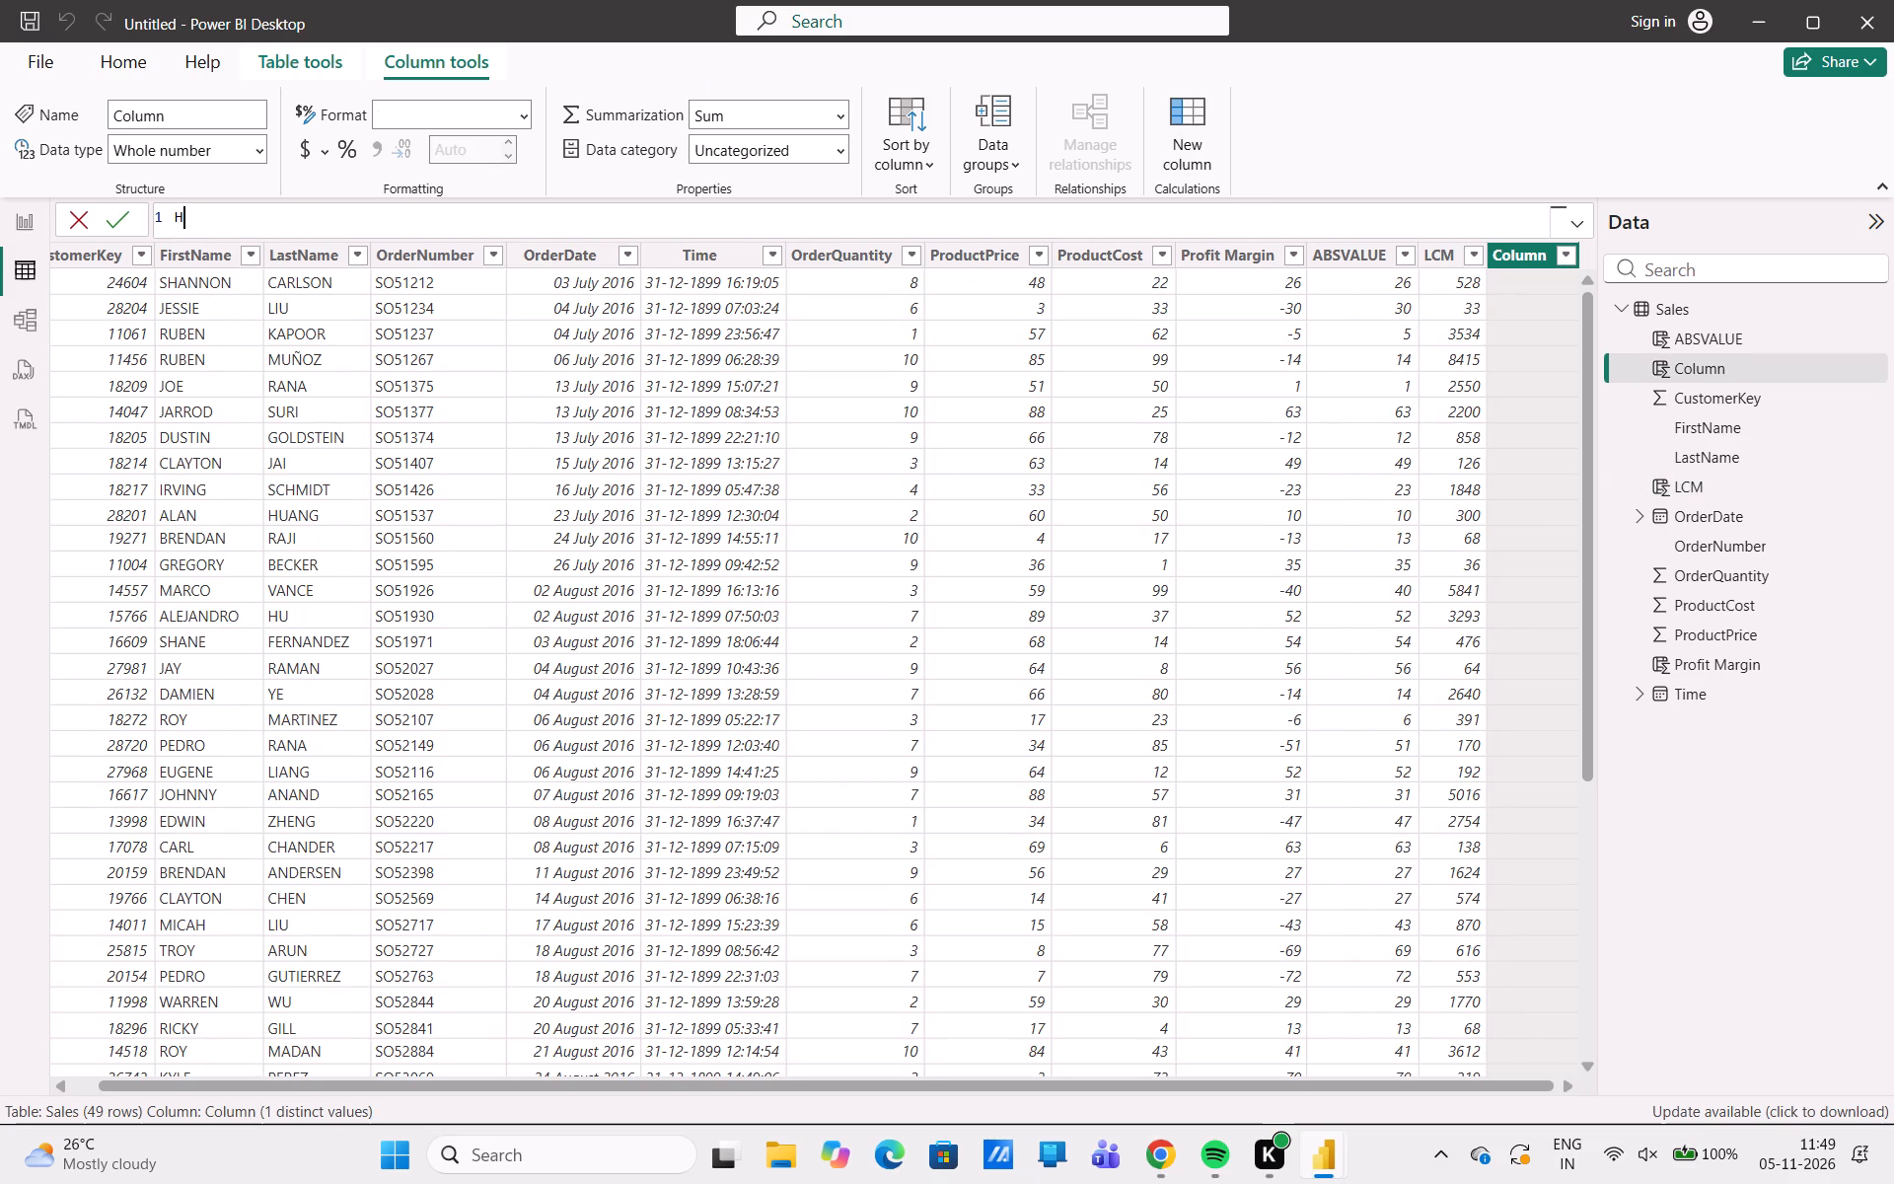
{"action": "key", "text": "f"}
{"action": "key", "text": "equal"}
{"action": "type", "text": "HCF"}
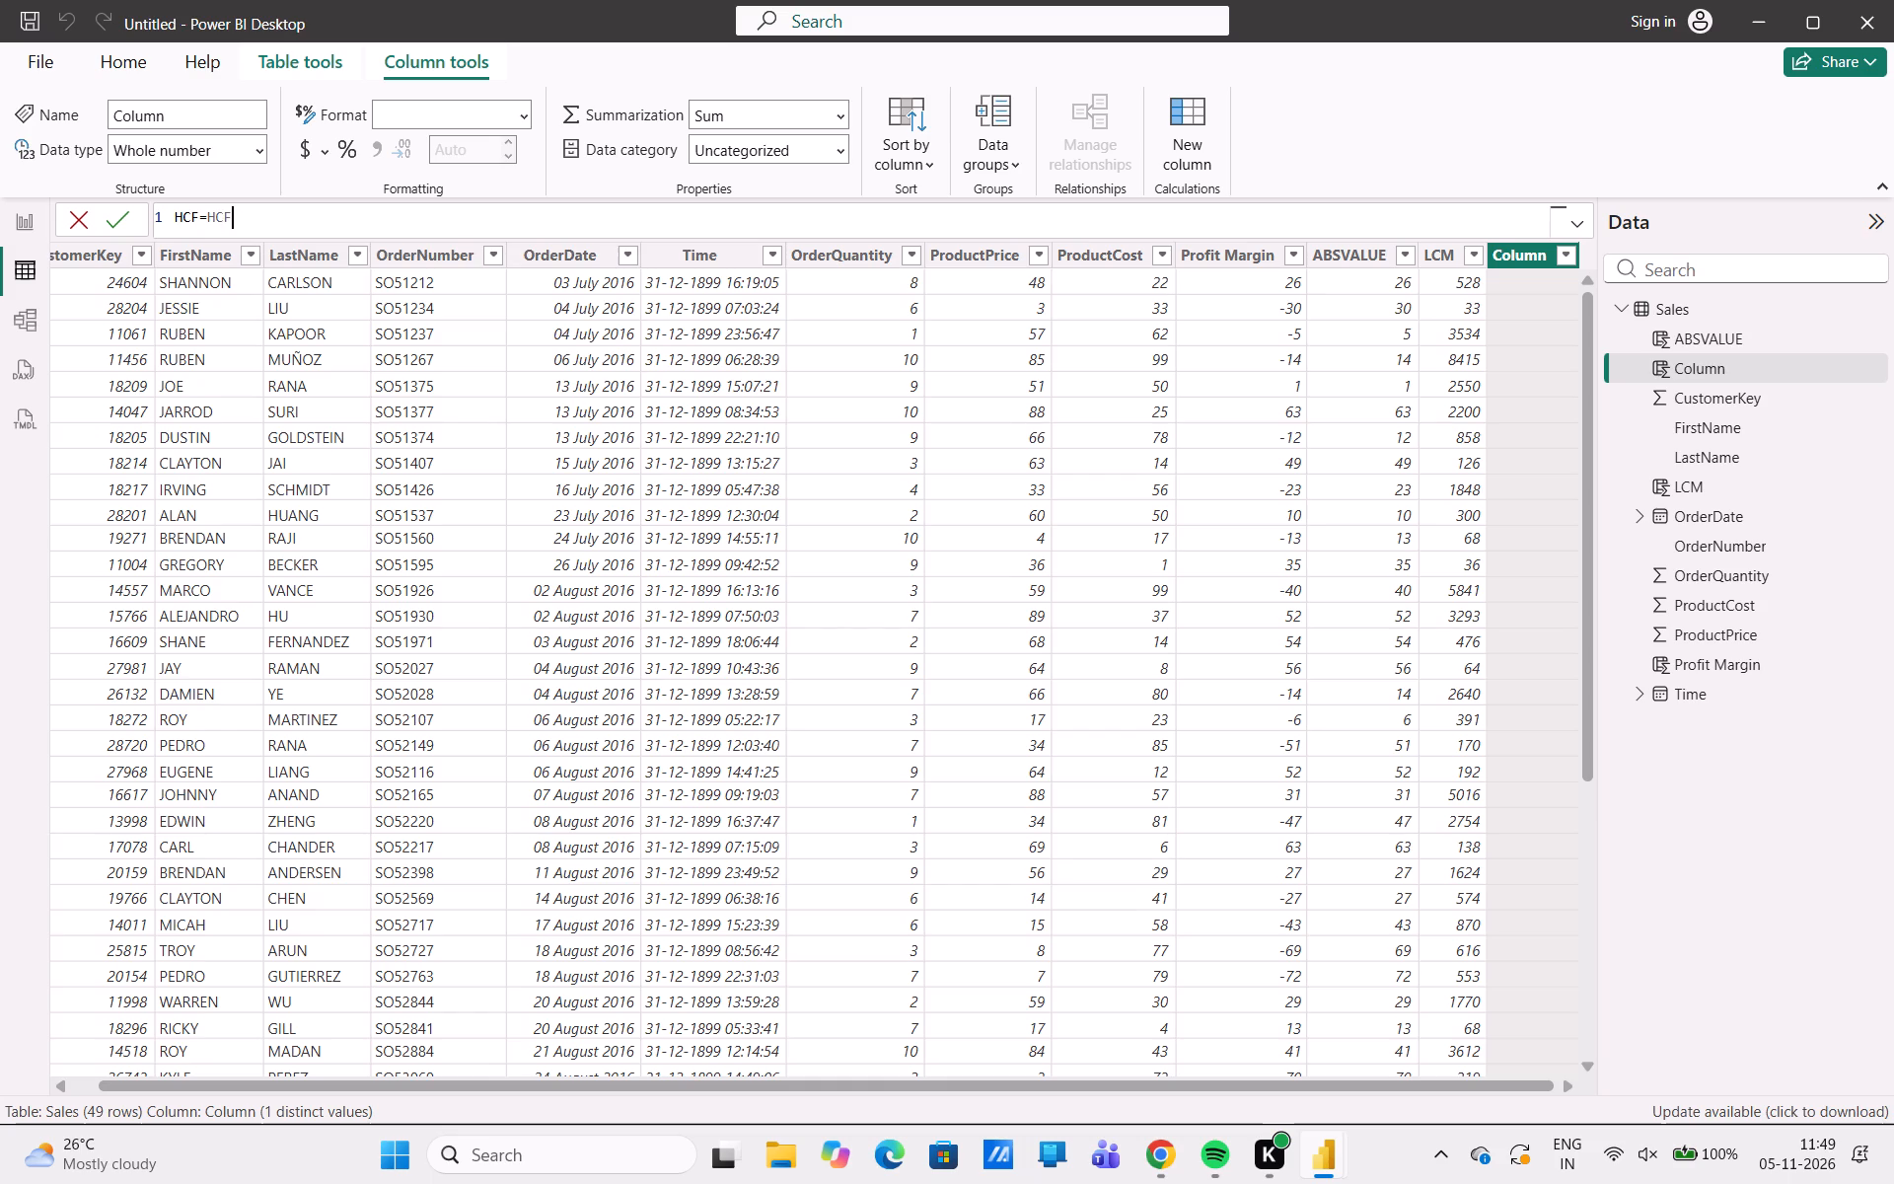
{"action": "key", "text": "BackSpace"}
{"action": "key", "text": "BackSpace"}
{"action": "key", "text": "BackSpace"}
{"action": "key", "text": "BackSpace"}
{"action": "key", "text": "BackSpace"}
{"action": "key", "text": "BackSpace"}
{"action": "key", "text": "BackSpace"}
{"action": "type", "text": "GCD="}
{"action": "type", "text": "GCD"}
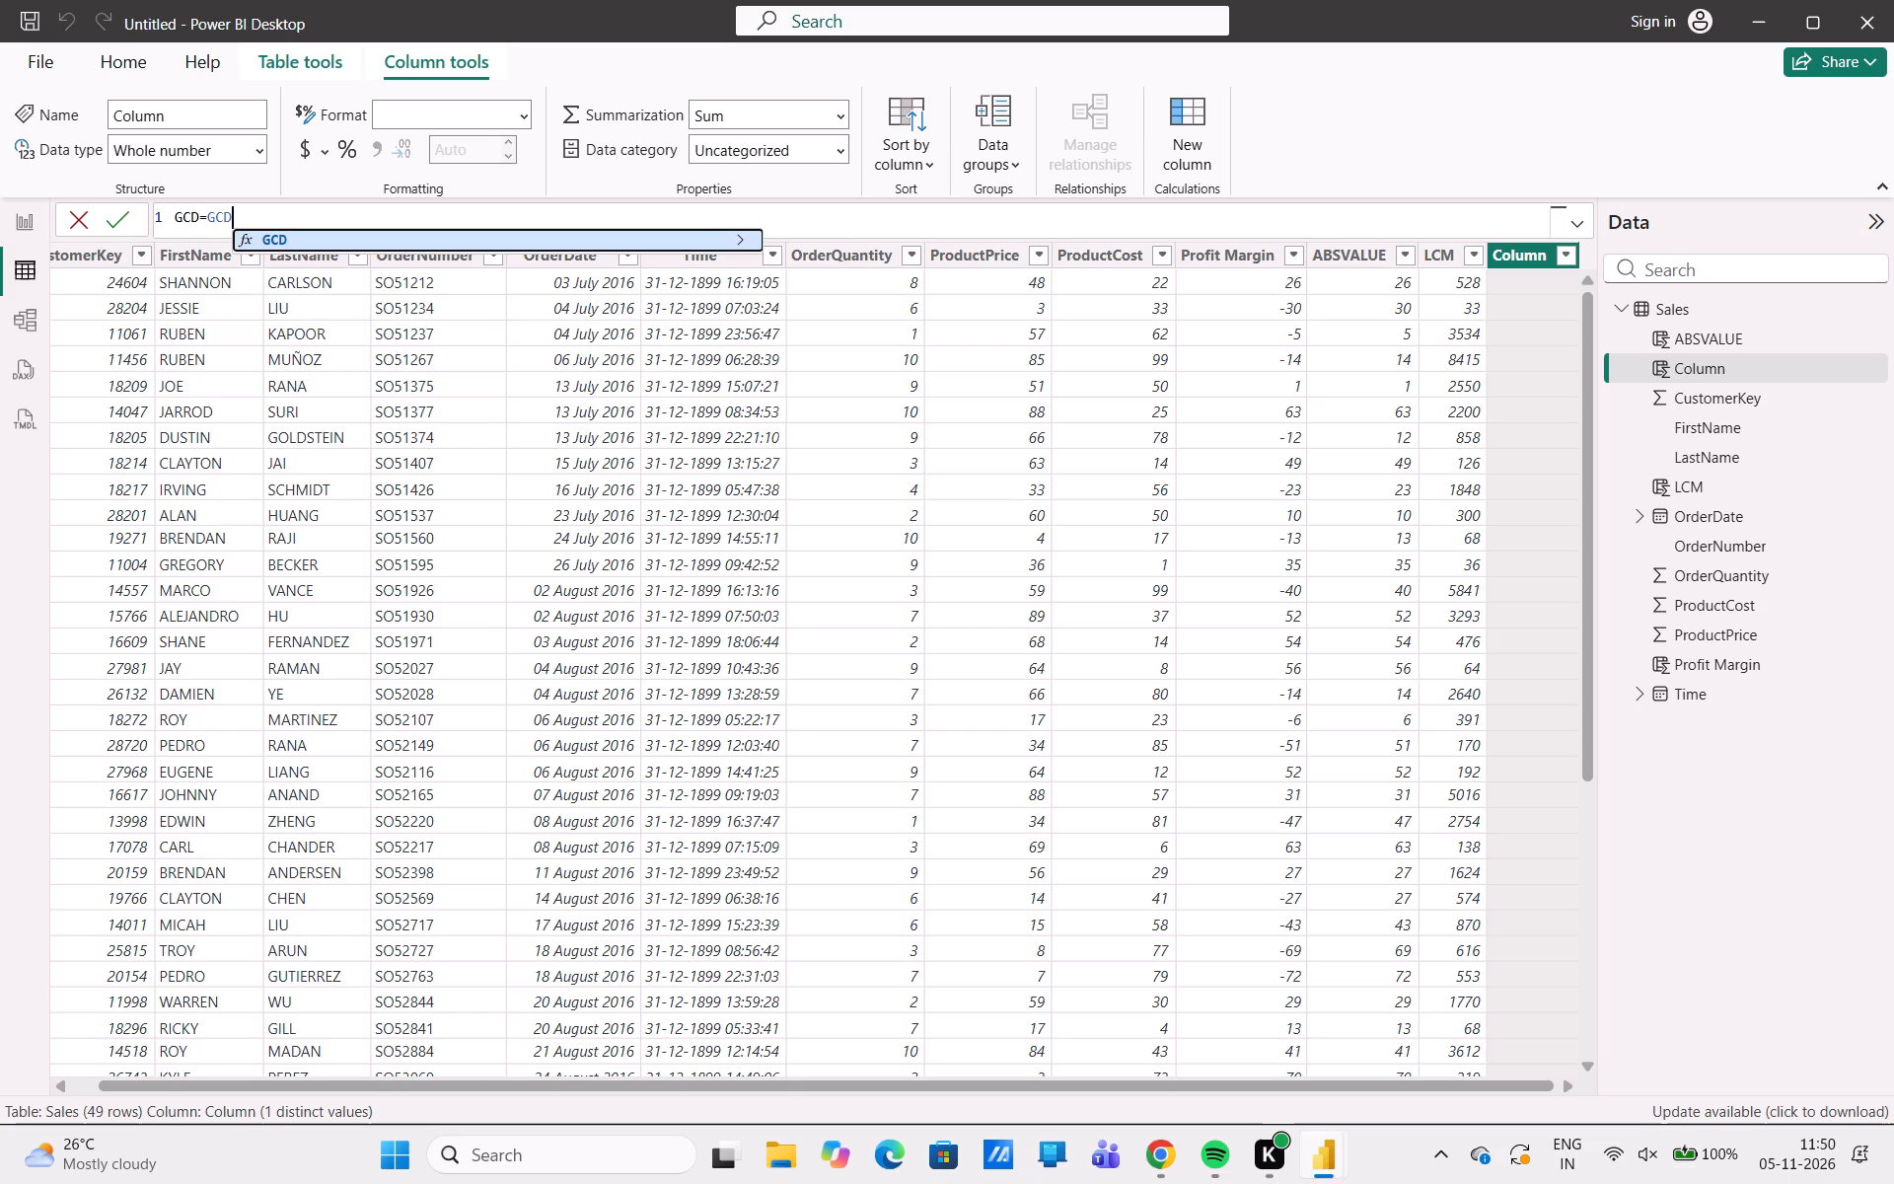
{"action": "key", "text": "shift+parenleft"}
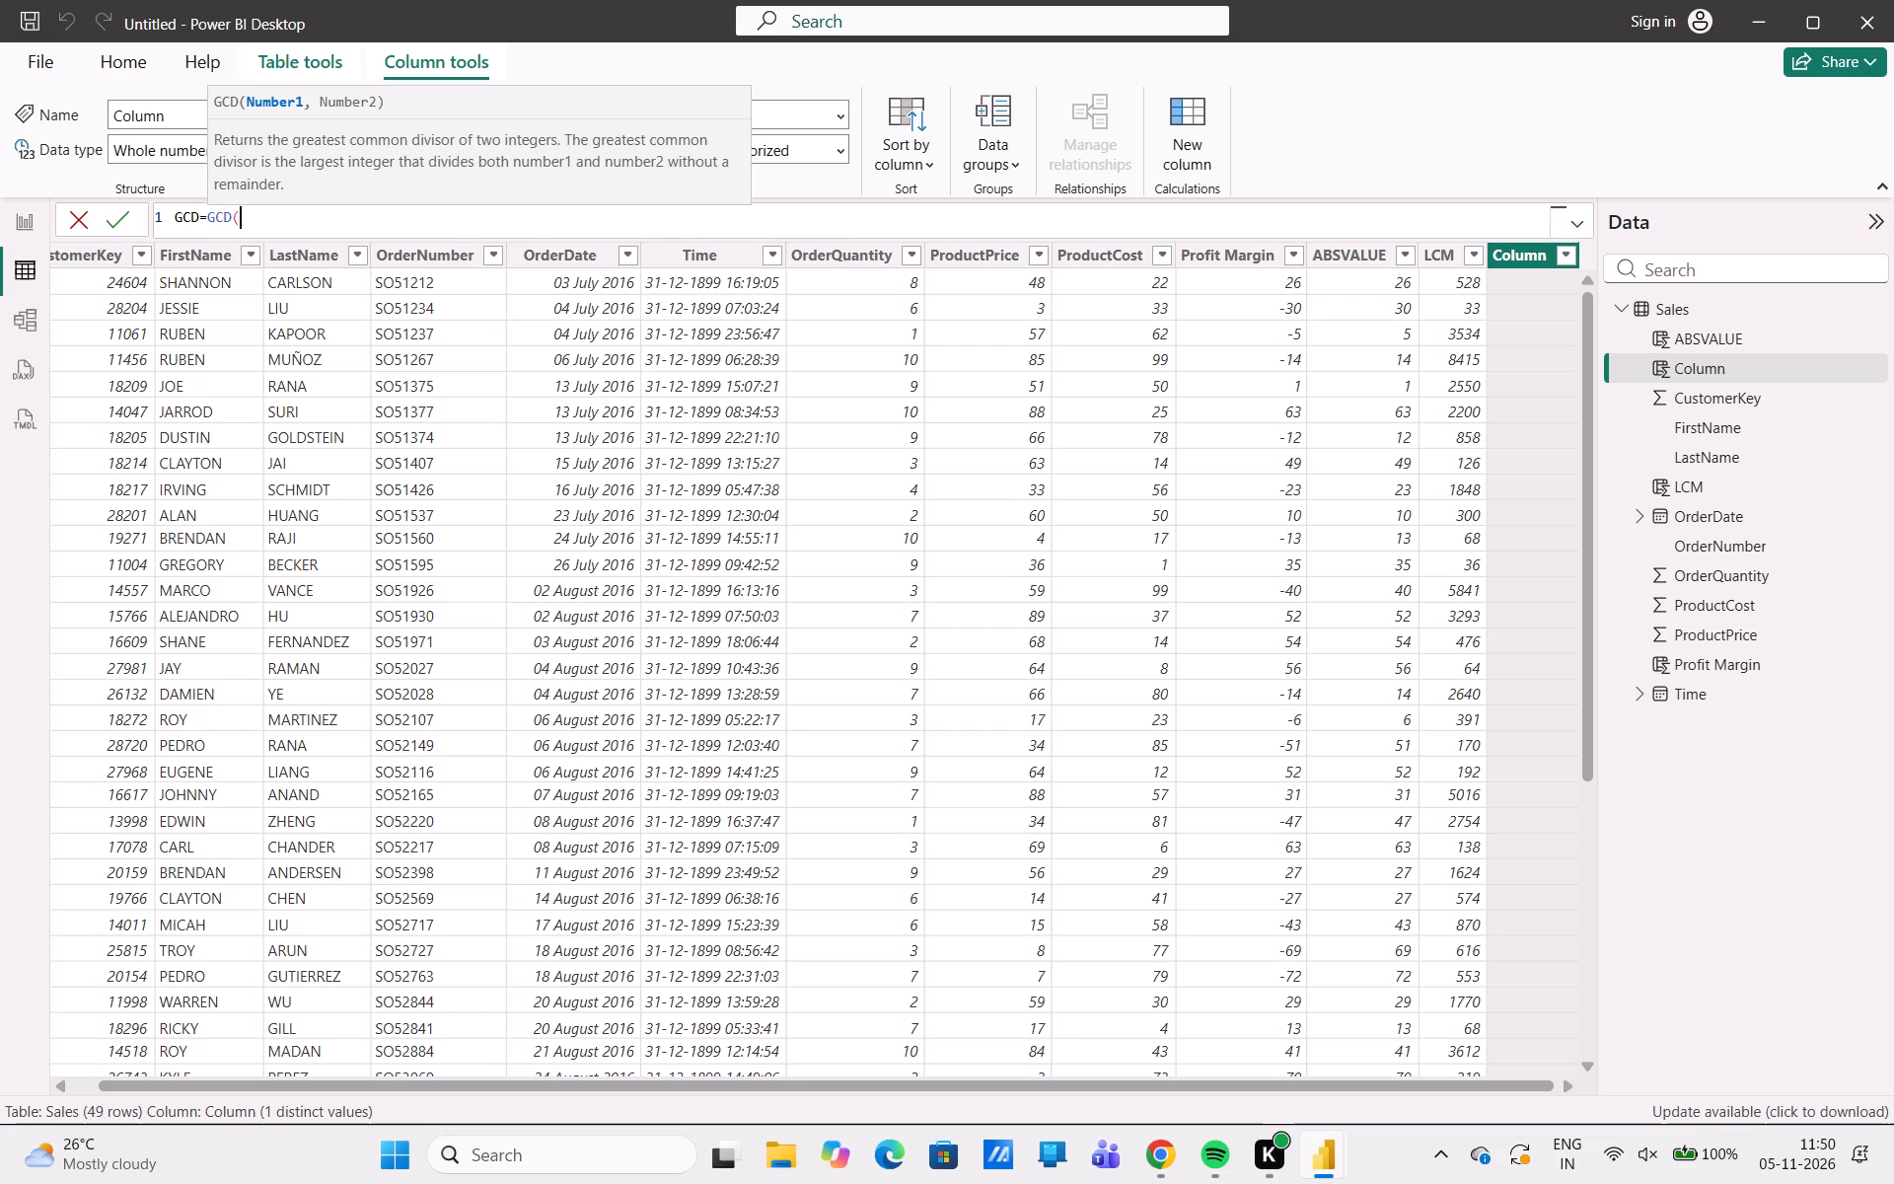
{"action": "key", "text": "s"}
{"action": "type", "text": "ales"}
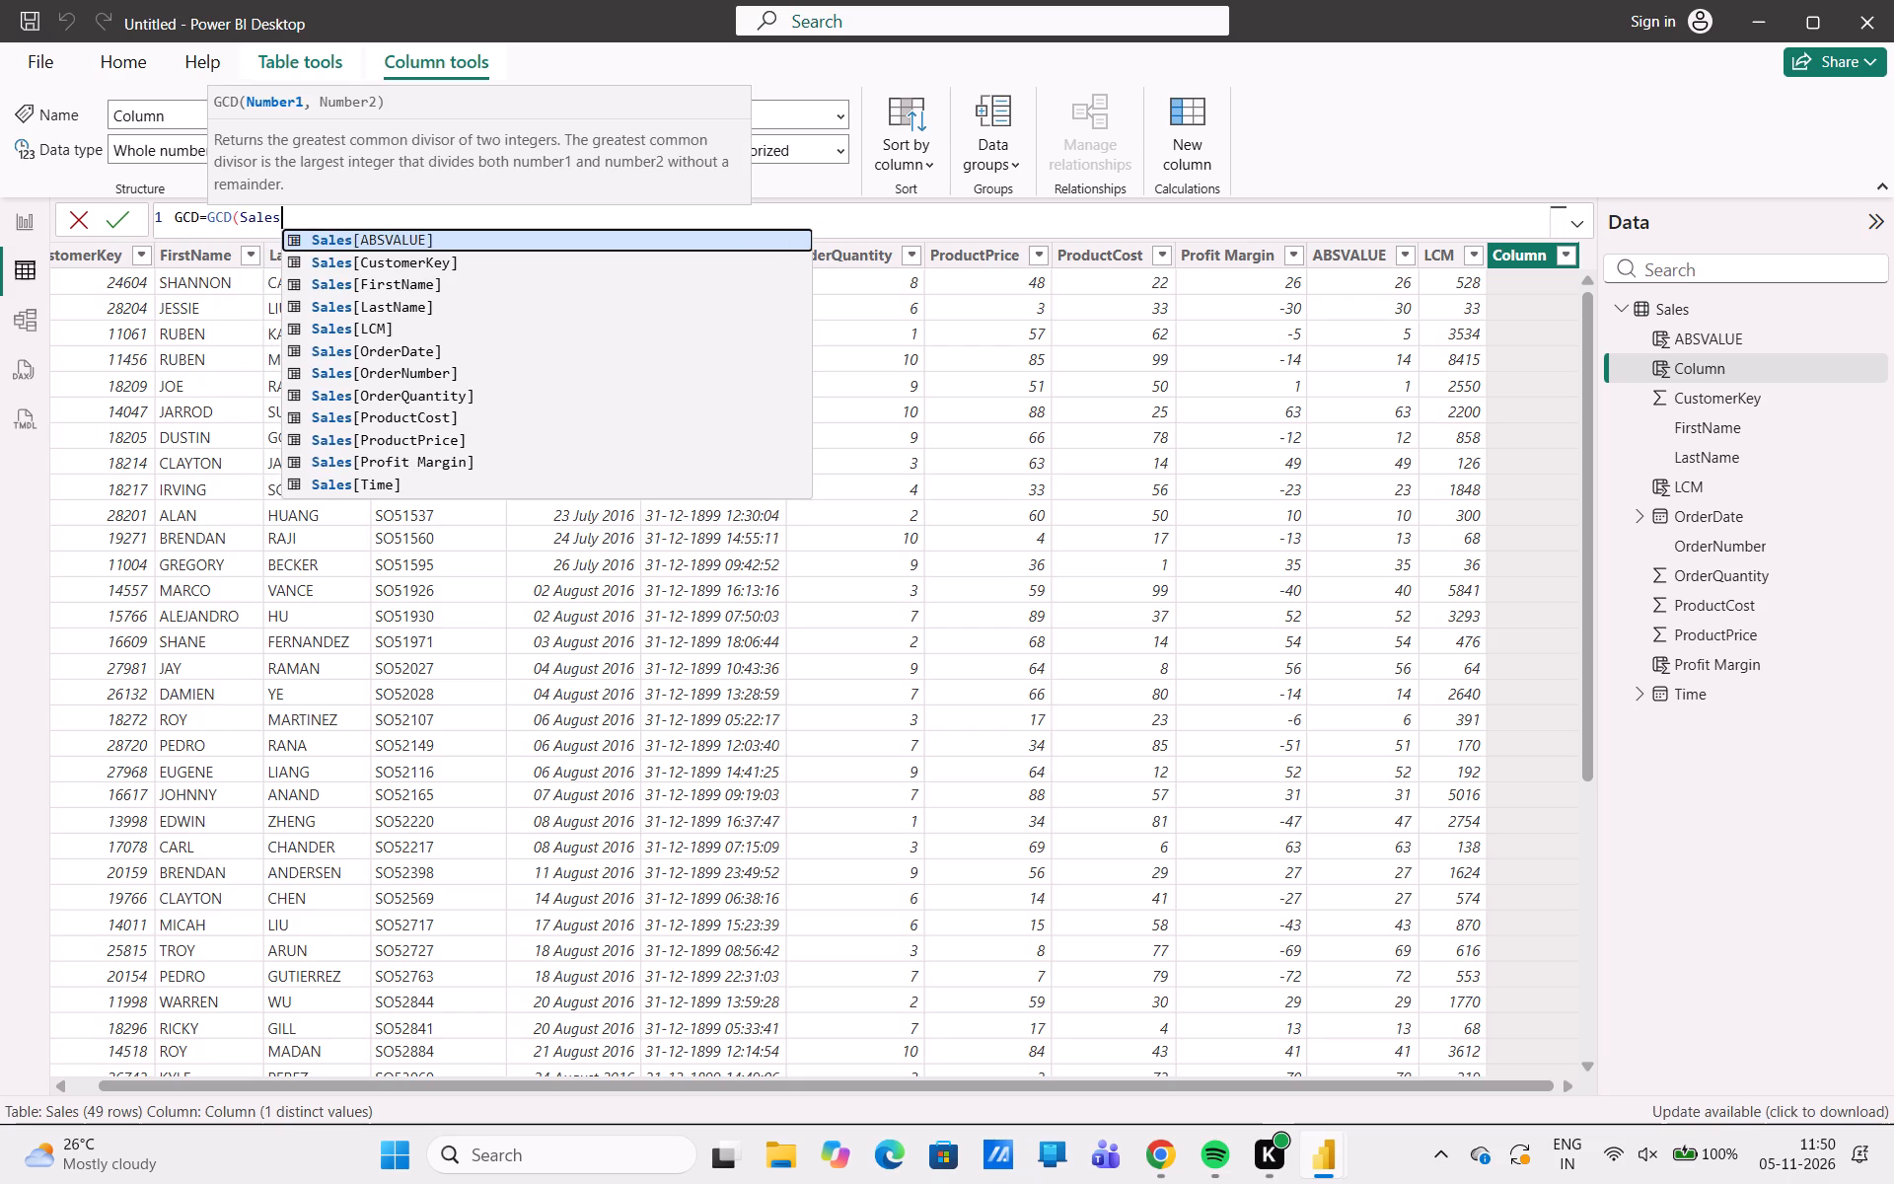
{"action": "key", "text": "Down"}
{"action": "key", "text": "Down"}
{"action": "key", "text": "Down"}
{"action": "key", "text": "Down"}
{"action": "key", "text": "Down"}
{"action": "key", "text": "Down"}
{"action": "key", "text": "Down"}
{"action": "key", "text": "Down"}
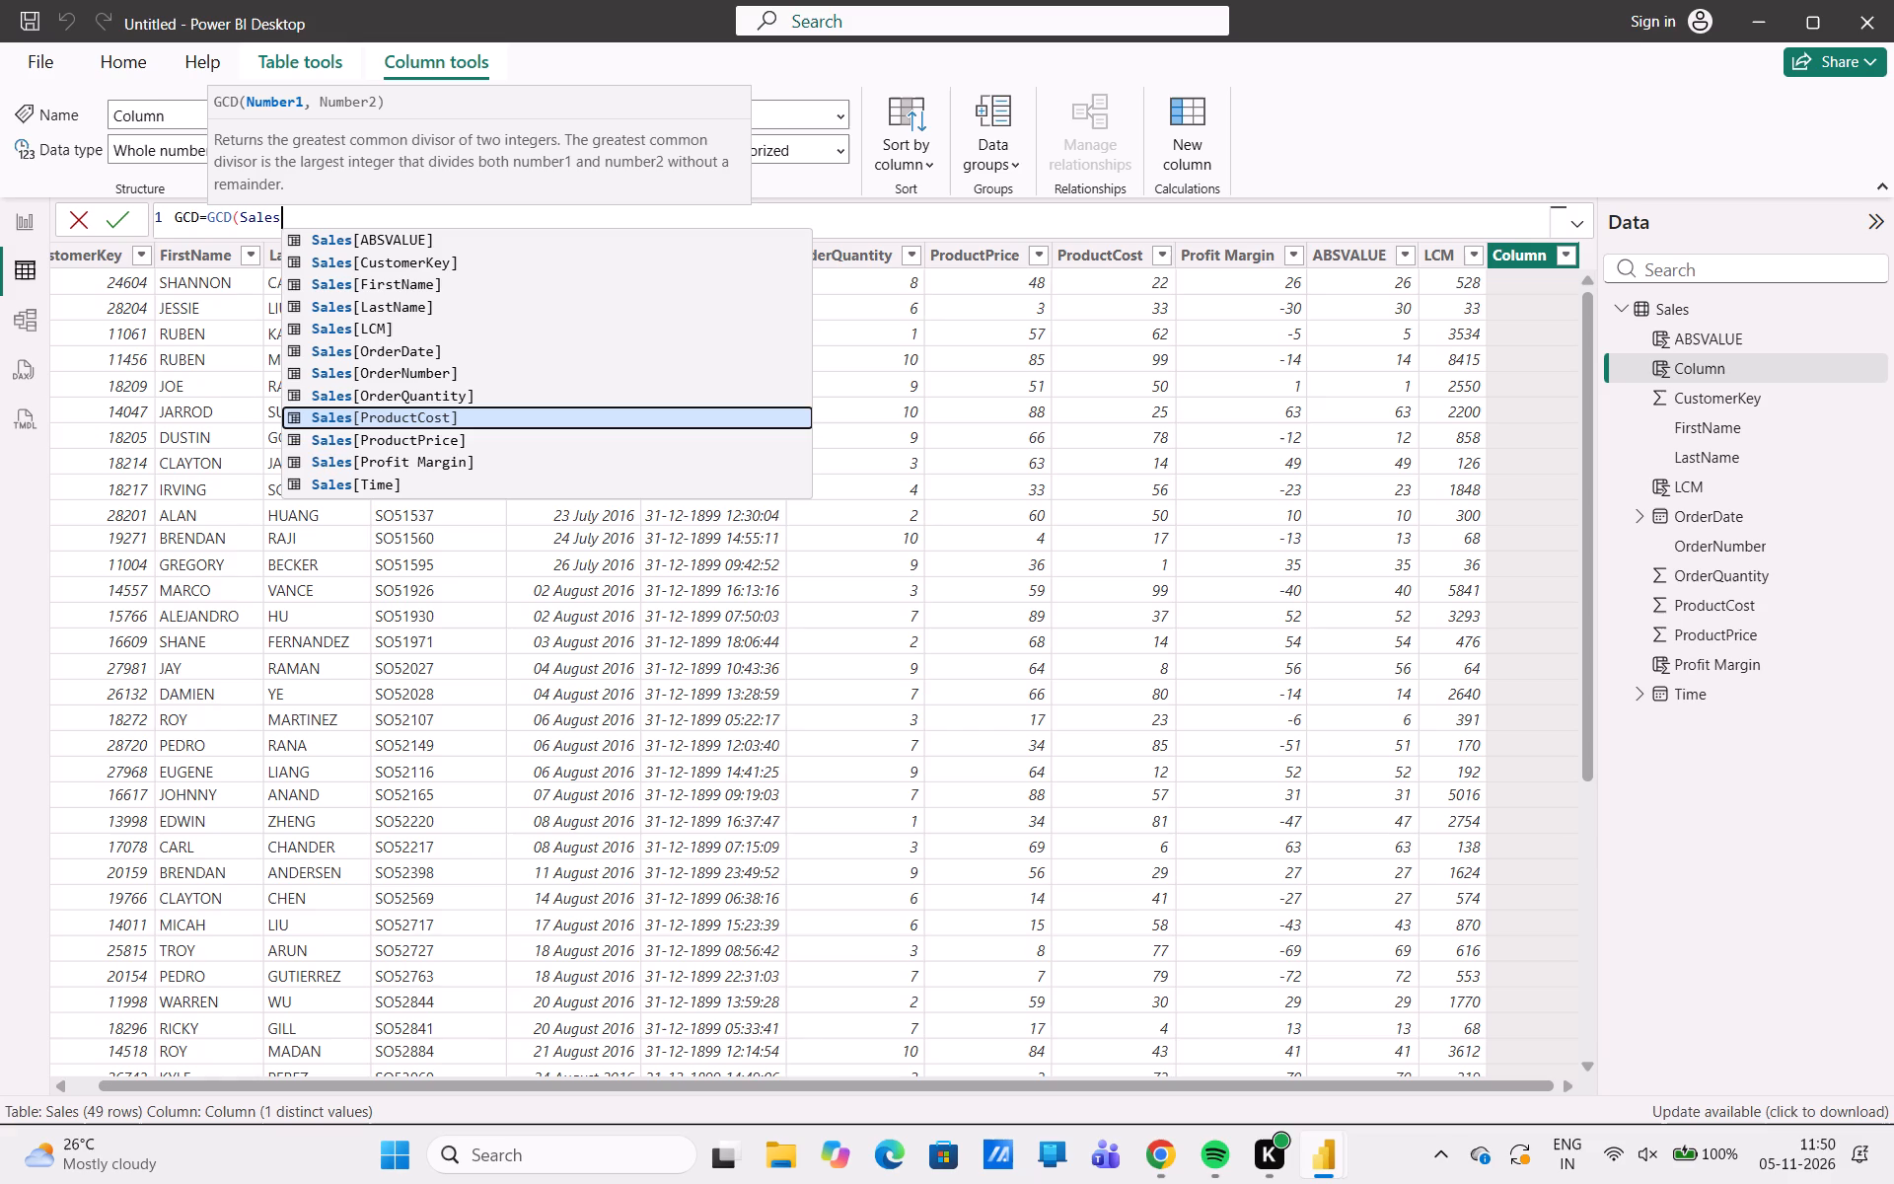
{"action": "key", "text": "Down"}
{"action": "key", "text": "Return"}
{"action": "key", "text": "Return"}
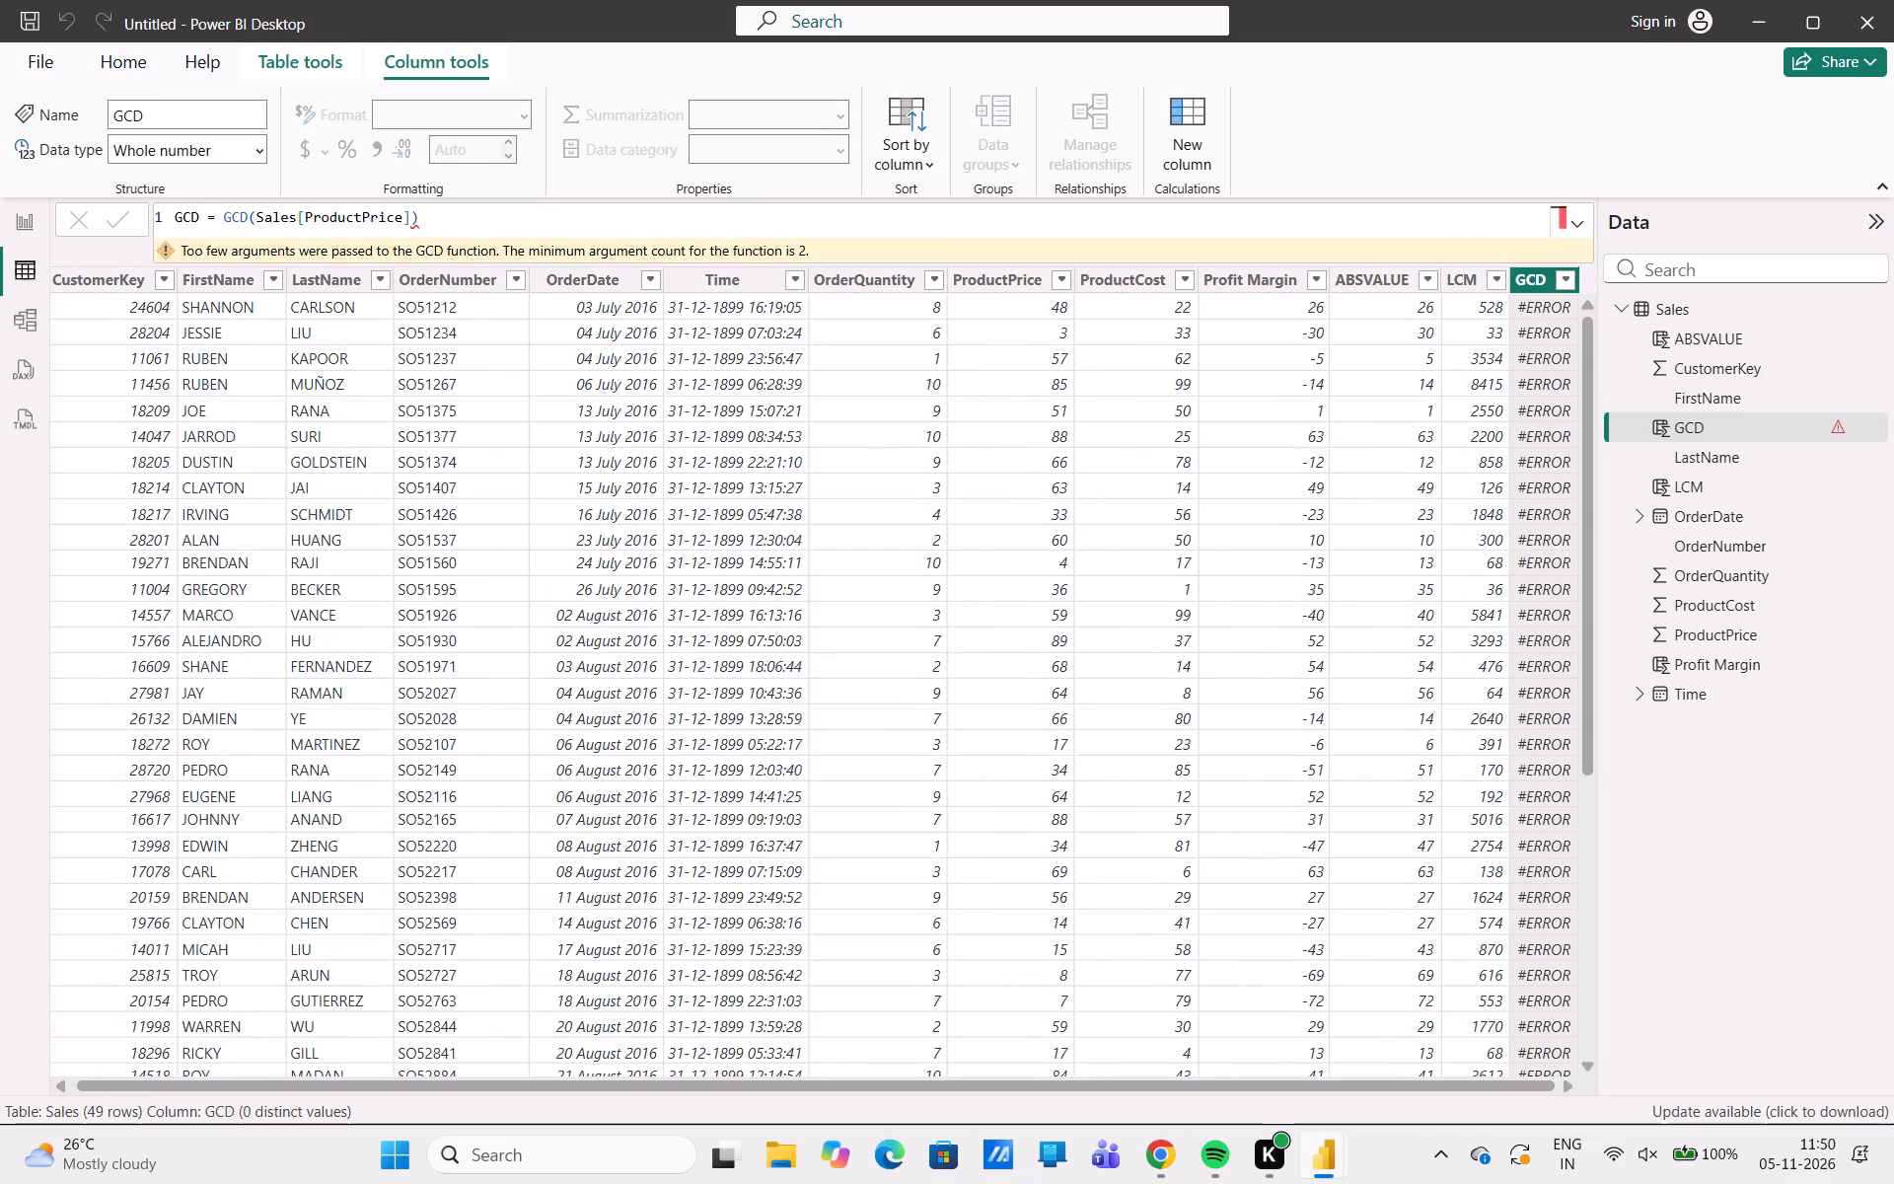
Add Sales[ProductCost] as the second argument so the GCD column's formula reads GCD(Sales[ProductPrice],Sales[ProductCost]).
{"action": "left_click", "coordinate": [409, 216]}
{"action": "key", "text": "comma"}
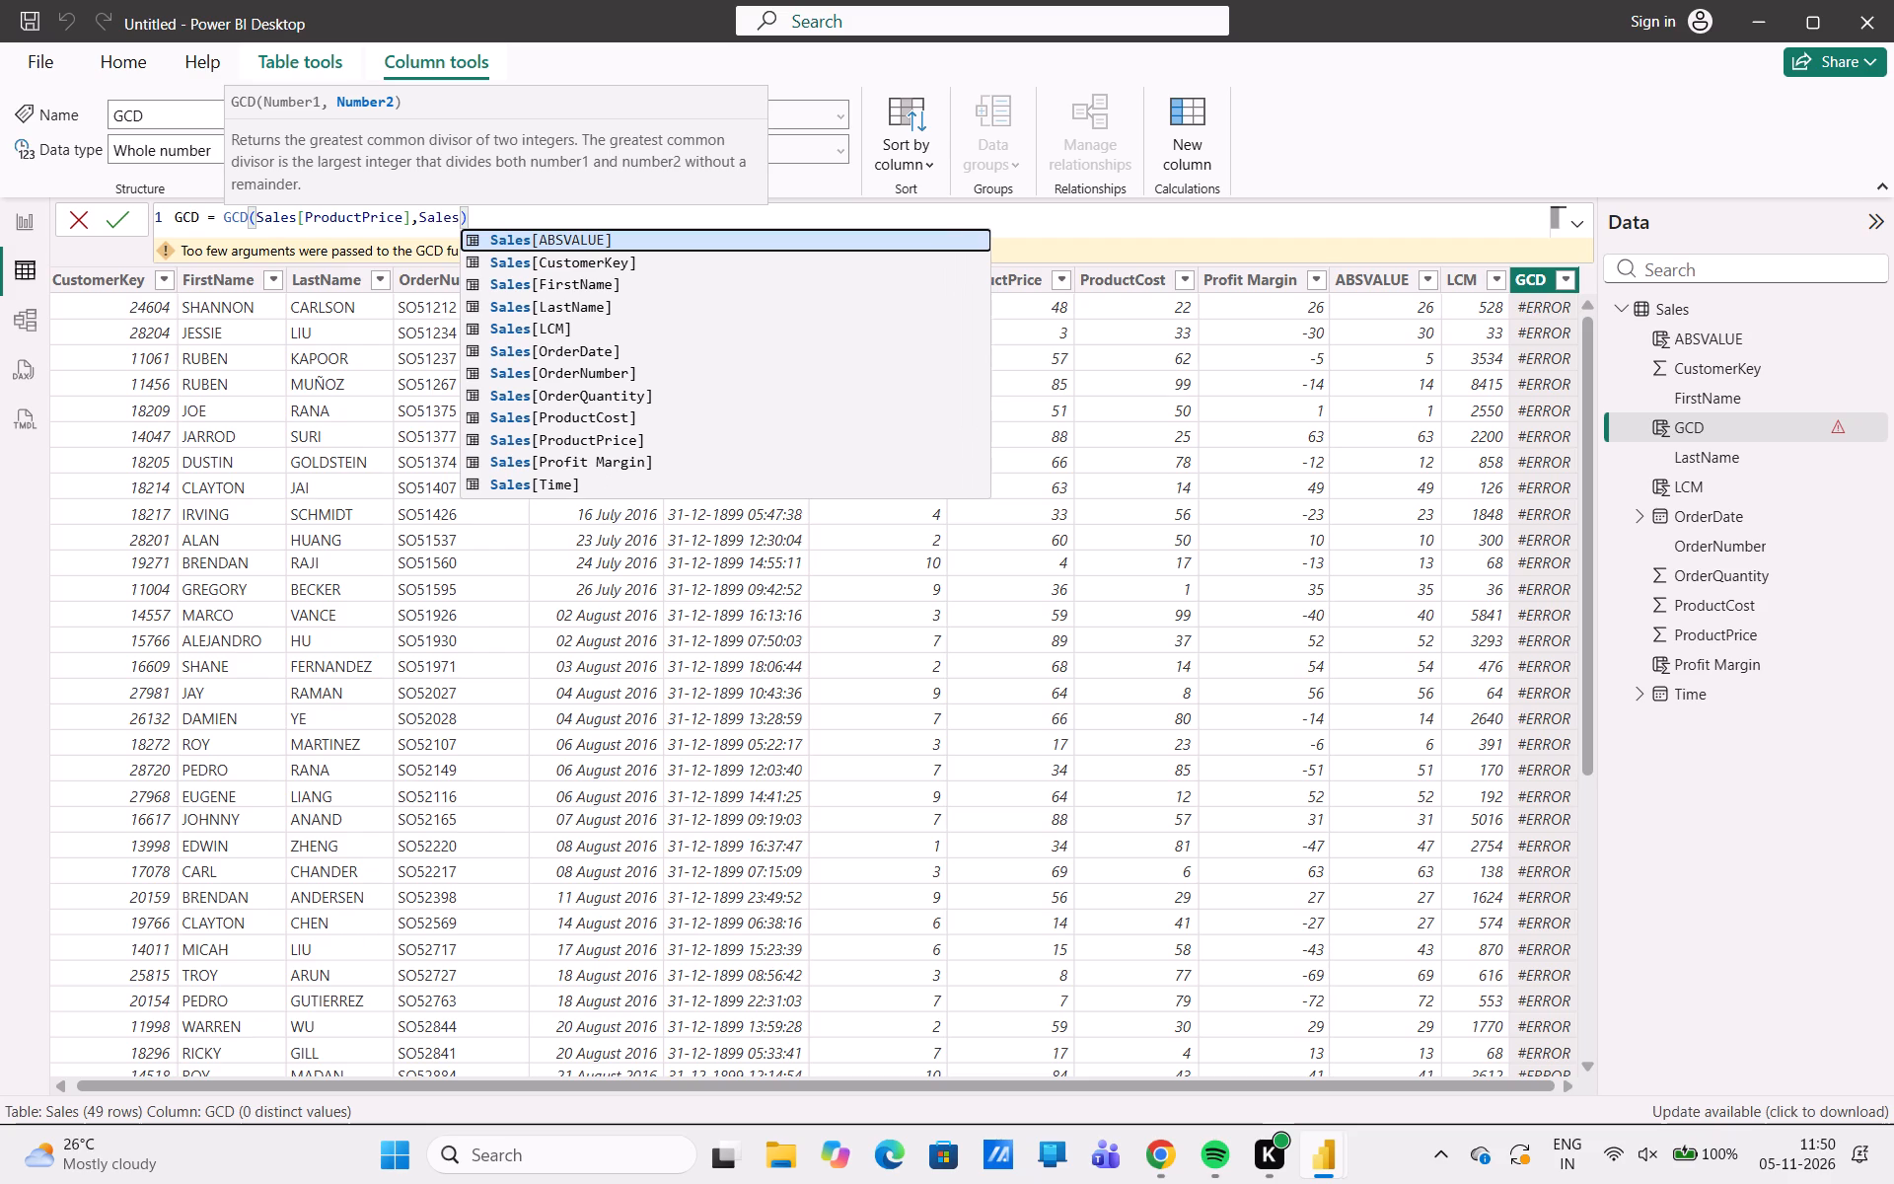
{"action": "key", "text": "Down"}
{"action": "key", "text": "Down"}
{"action": "key", "text": "Down"}
{"action": "key", "text": "Down"}
{"action": "key", "text": "Down"}
{"action": "key", "text": "Down"}
{"action": "key", "text": "Down"}
{"action": "key", "text": "Down"}
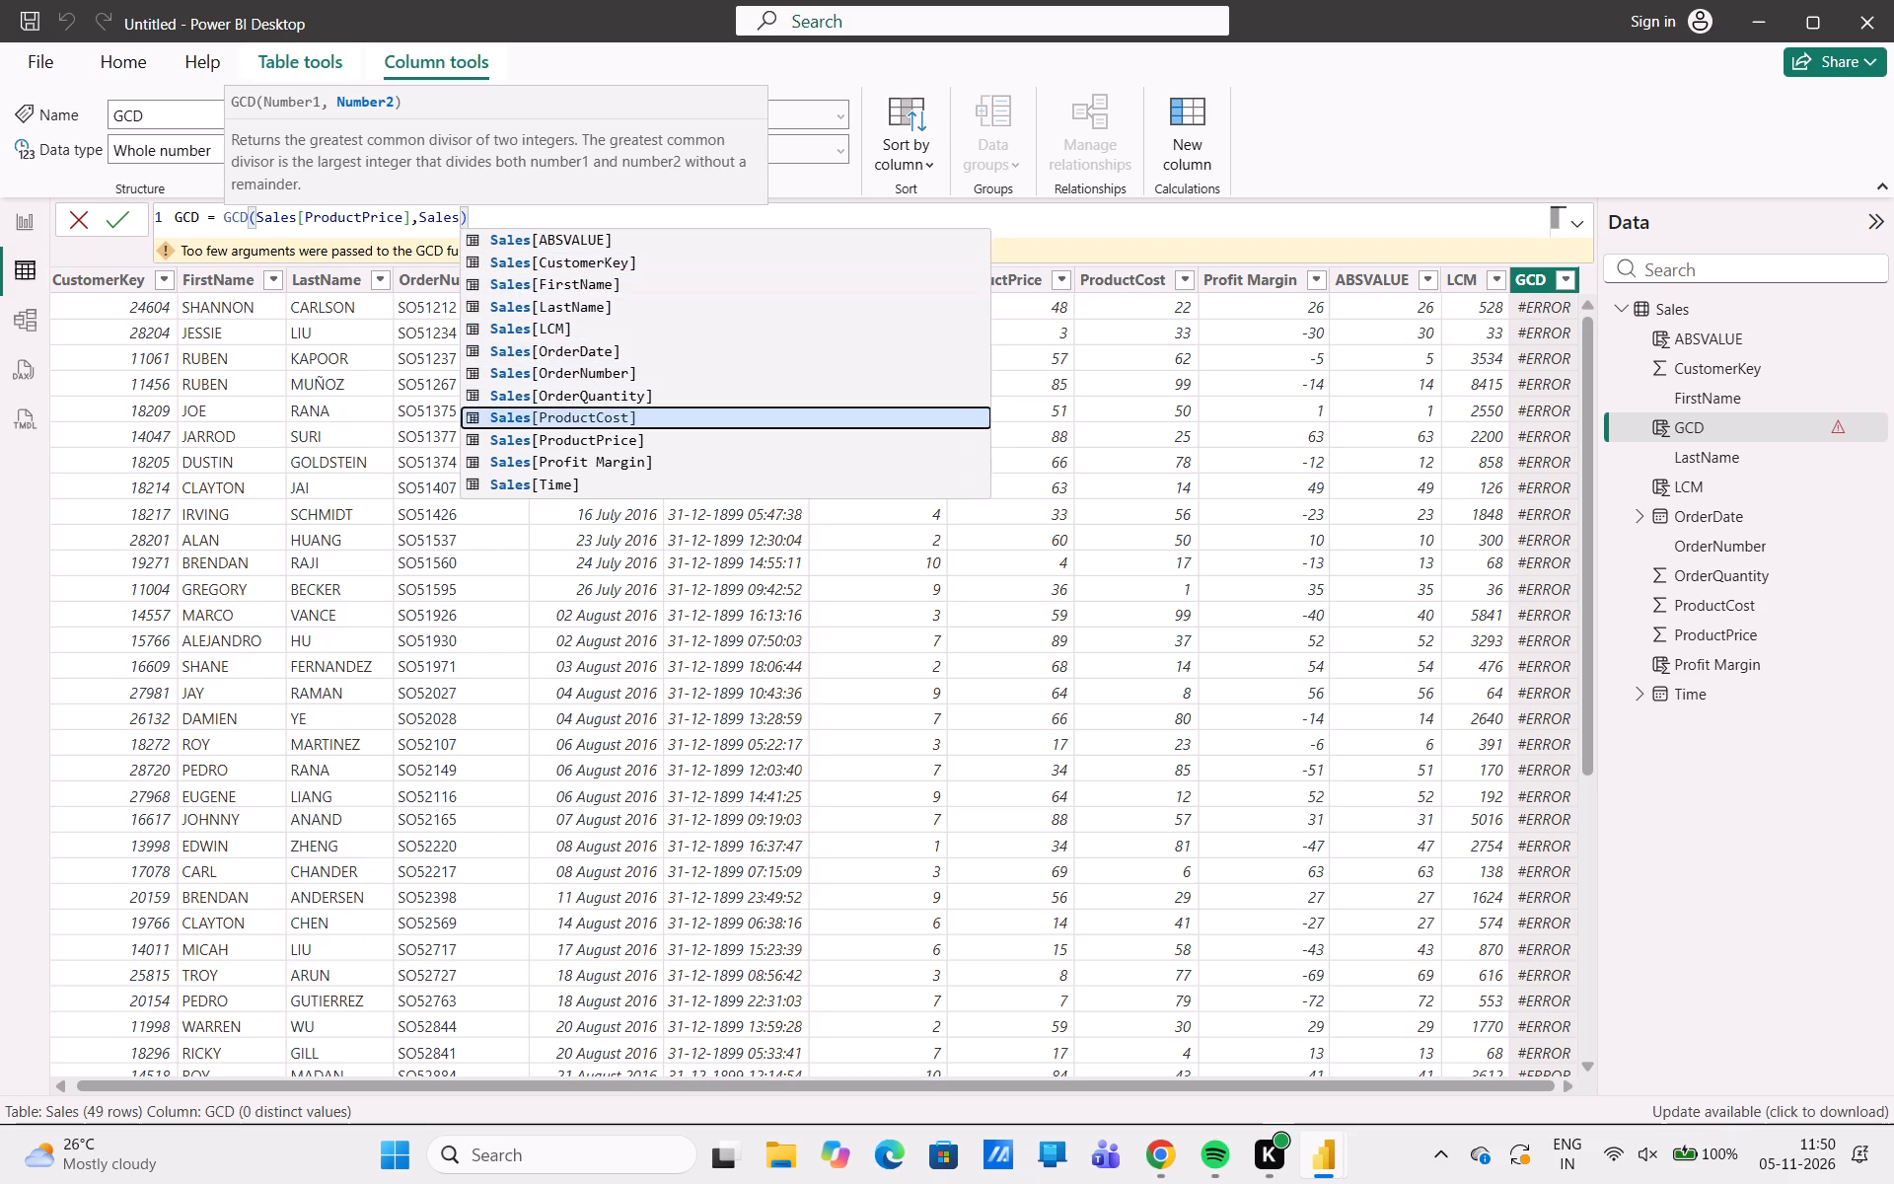
{"action": "key", "text": "Return"}
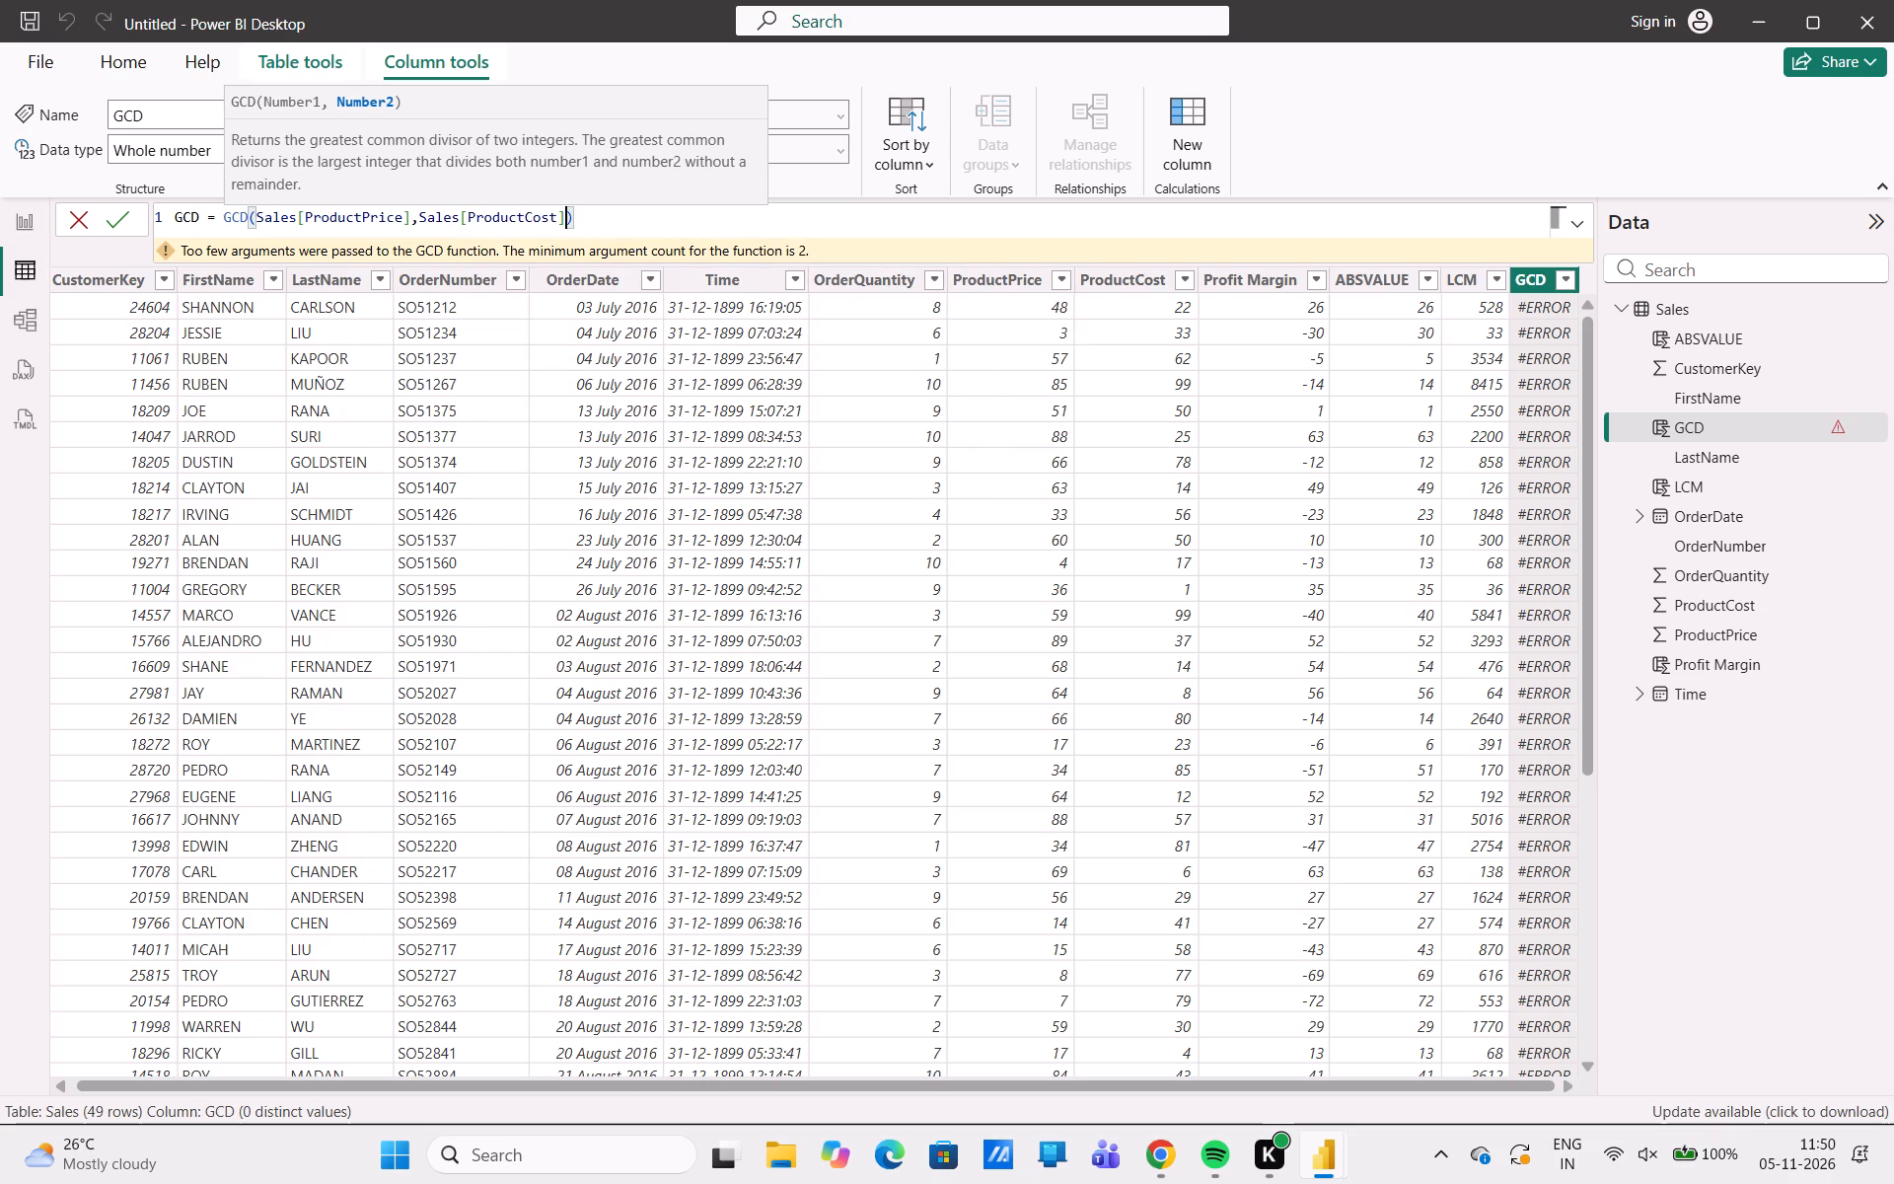
{"action": "left_click", "coordinate": [128, 220]}
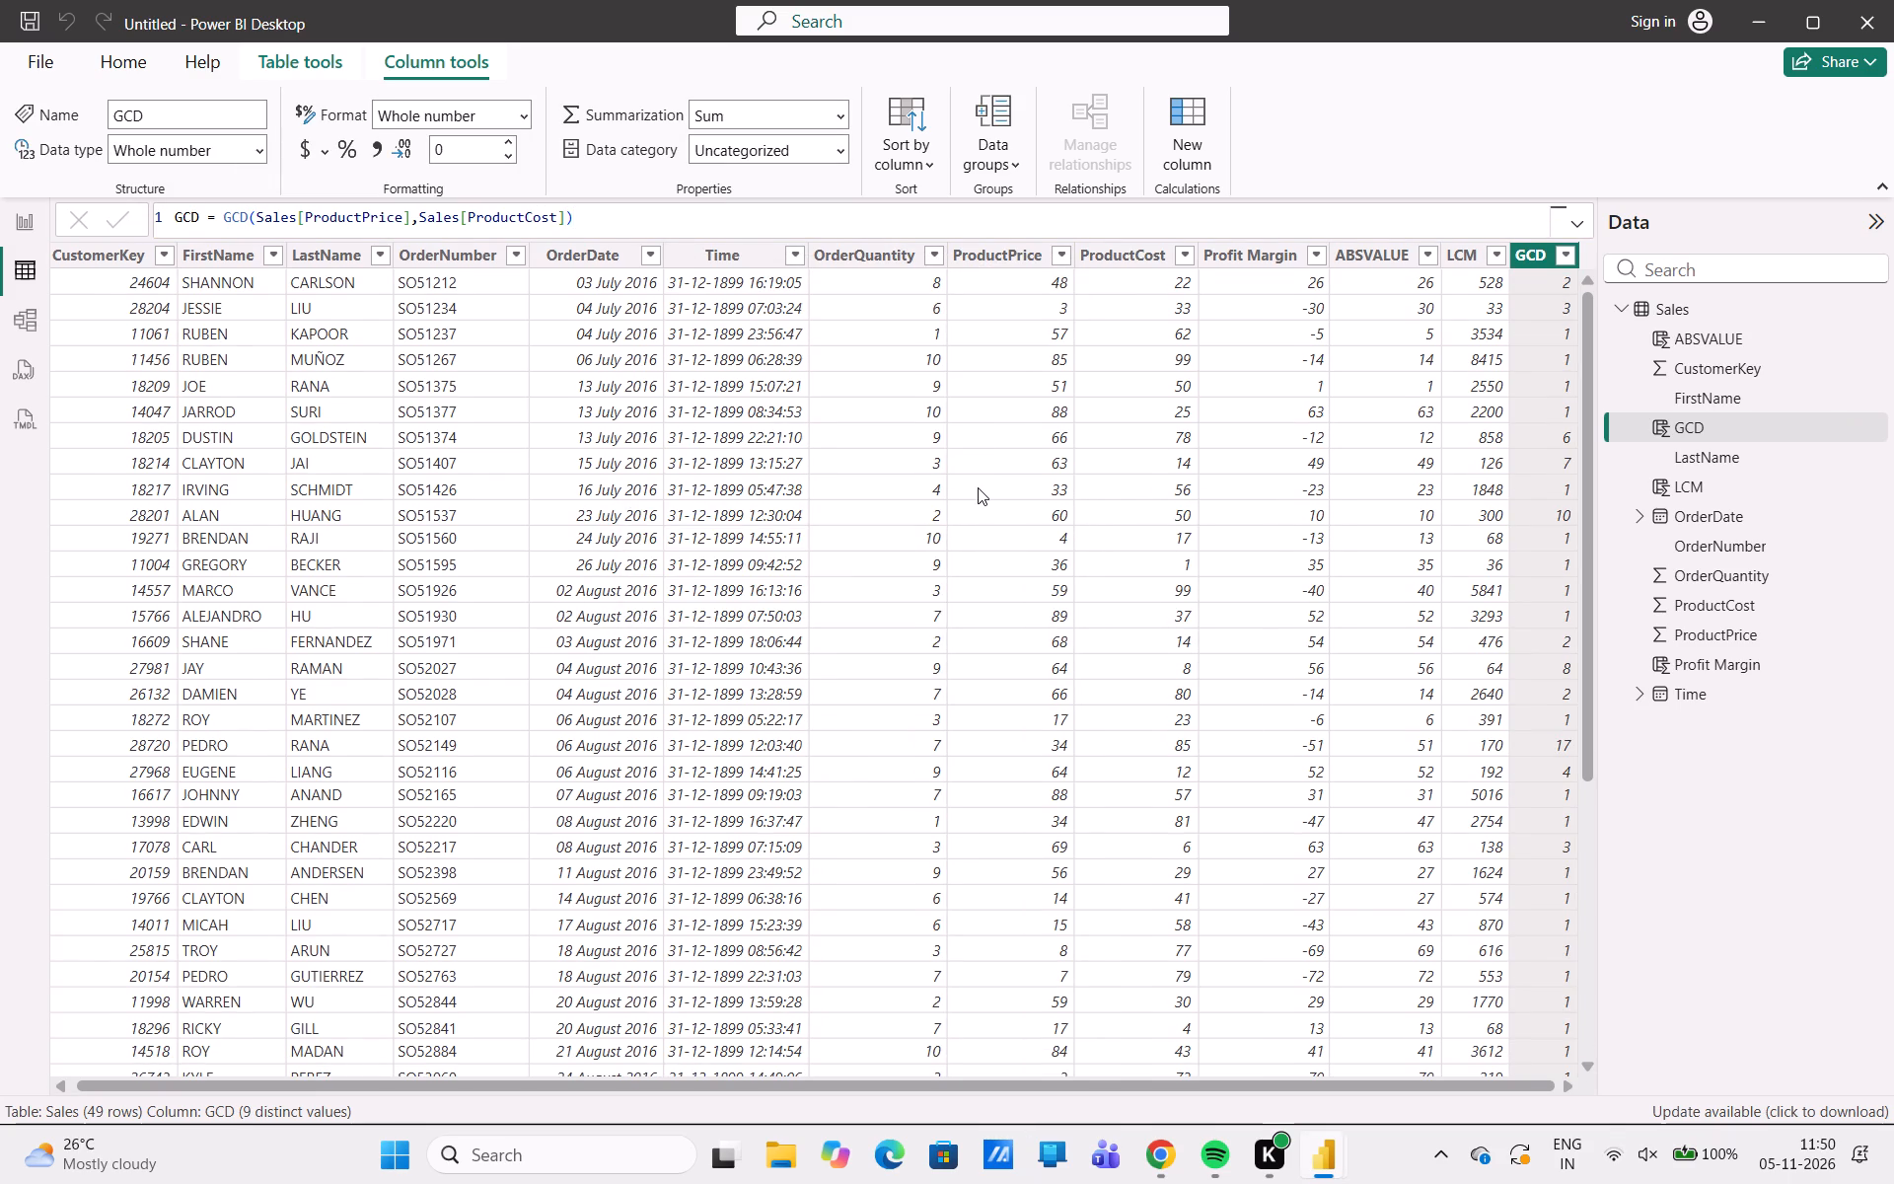
Add a calculated column to the Sales table with the formula CostMod = MOD(Sales[ProductCost],10).
{"action": "scroll", "coordinate": [978, 487], "scroll_direction": "left", "scroll_amount": 3}
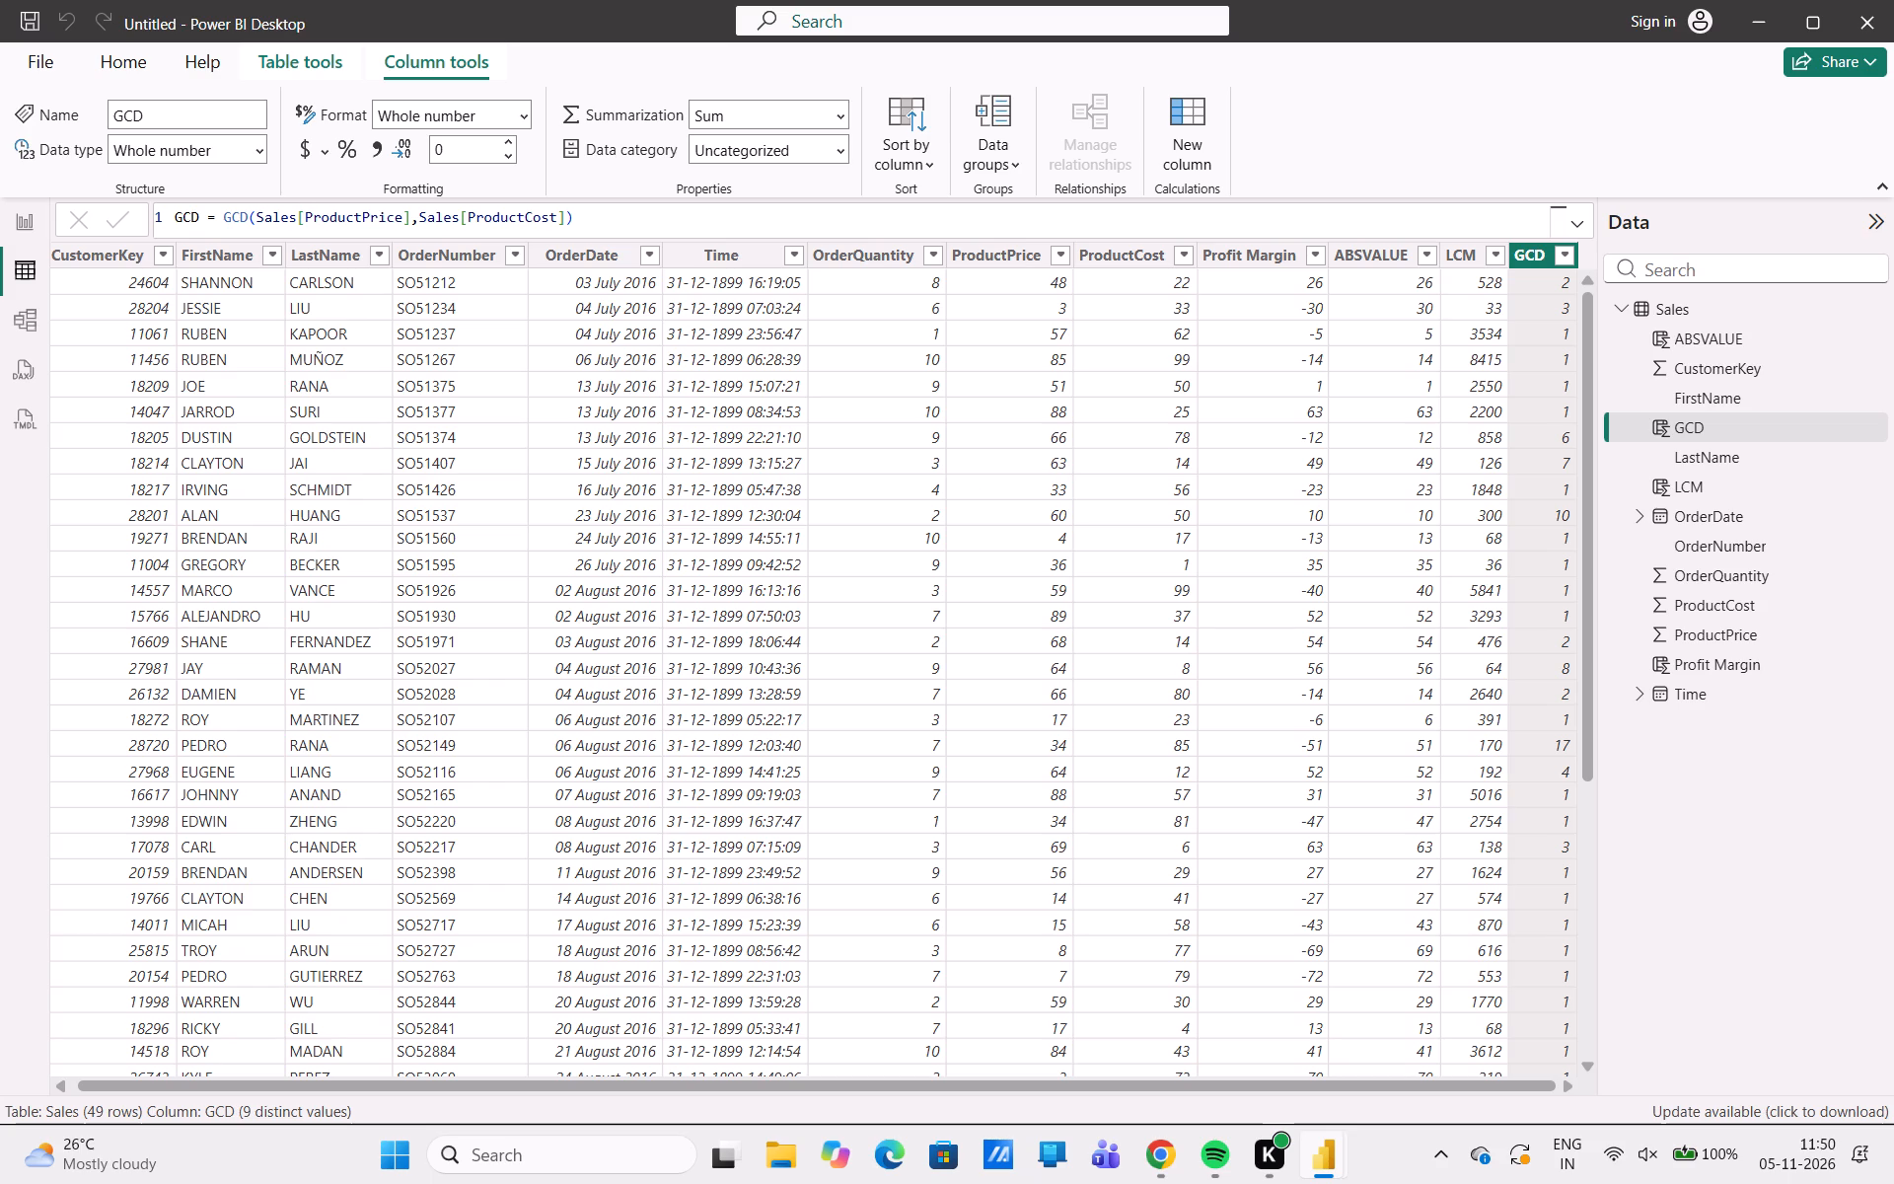
{"action": "left_click", "coordinate": [1185, 121]}
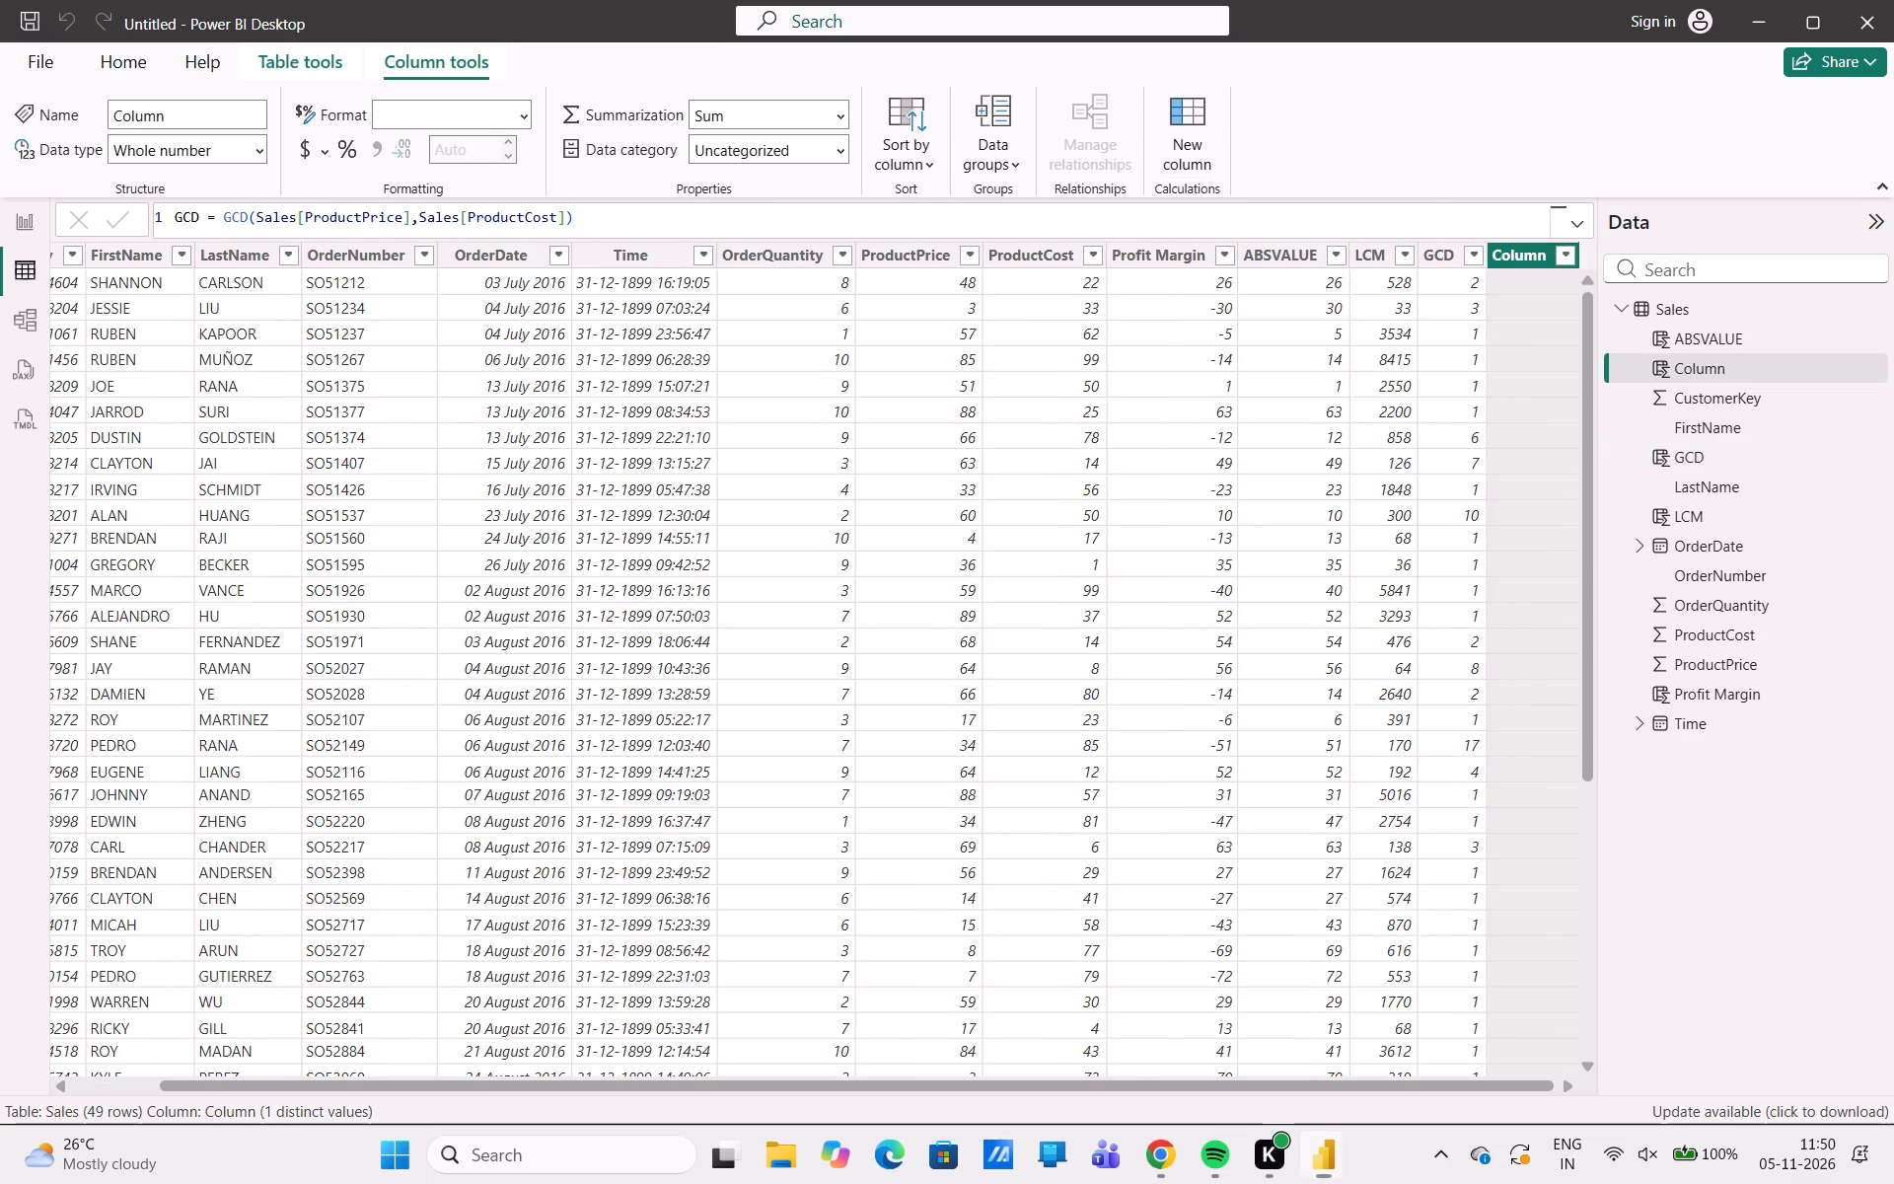
{"action": "key", "text": "BackSpace"}
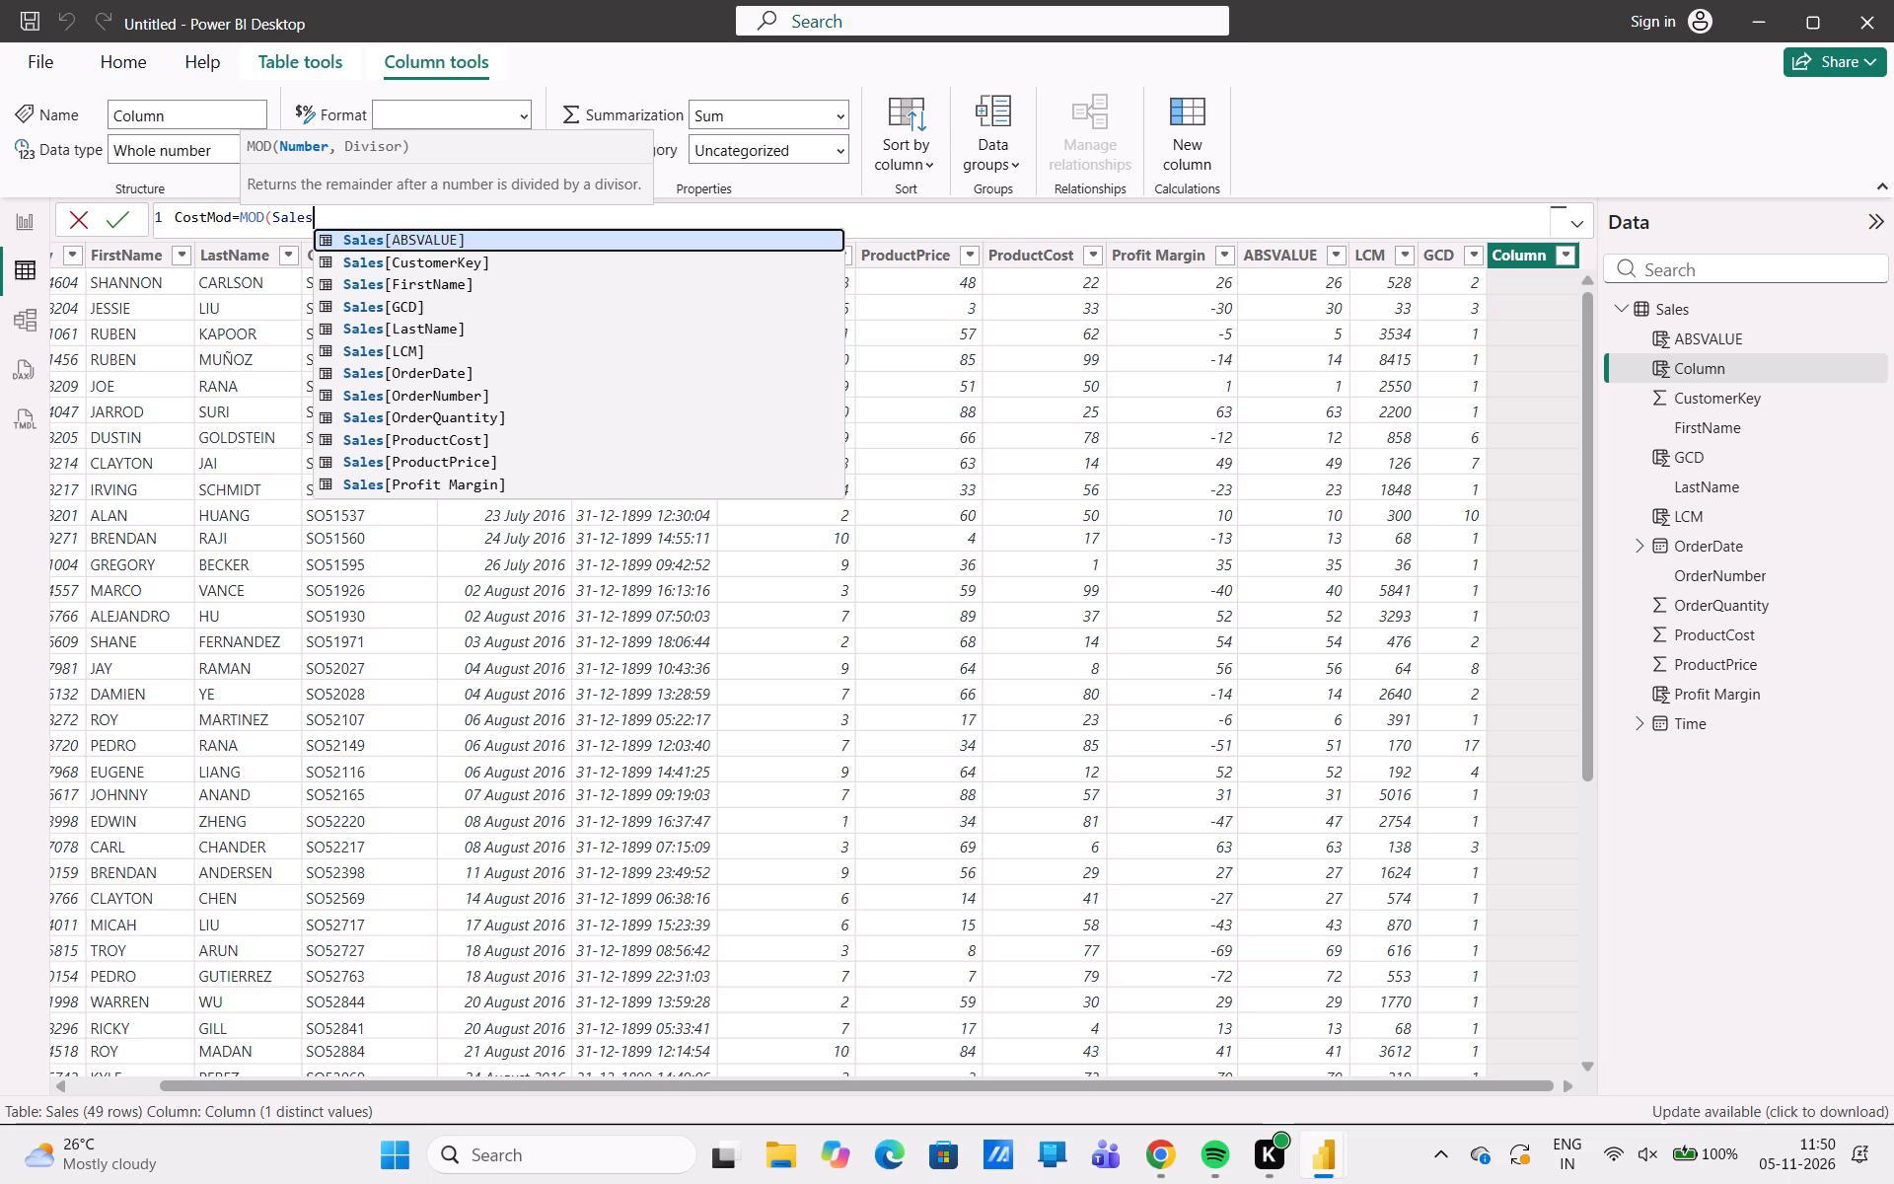
{"action": "key", "text": "Down"}
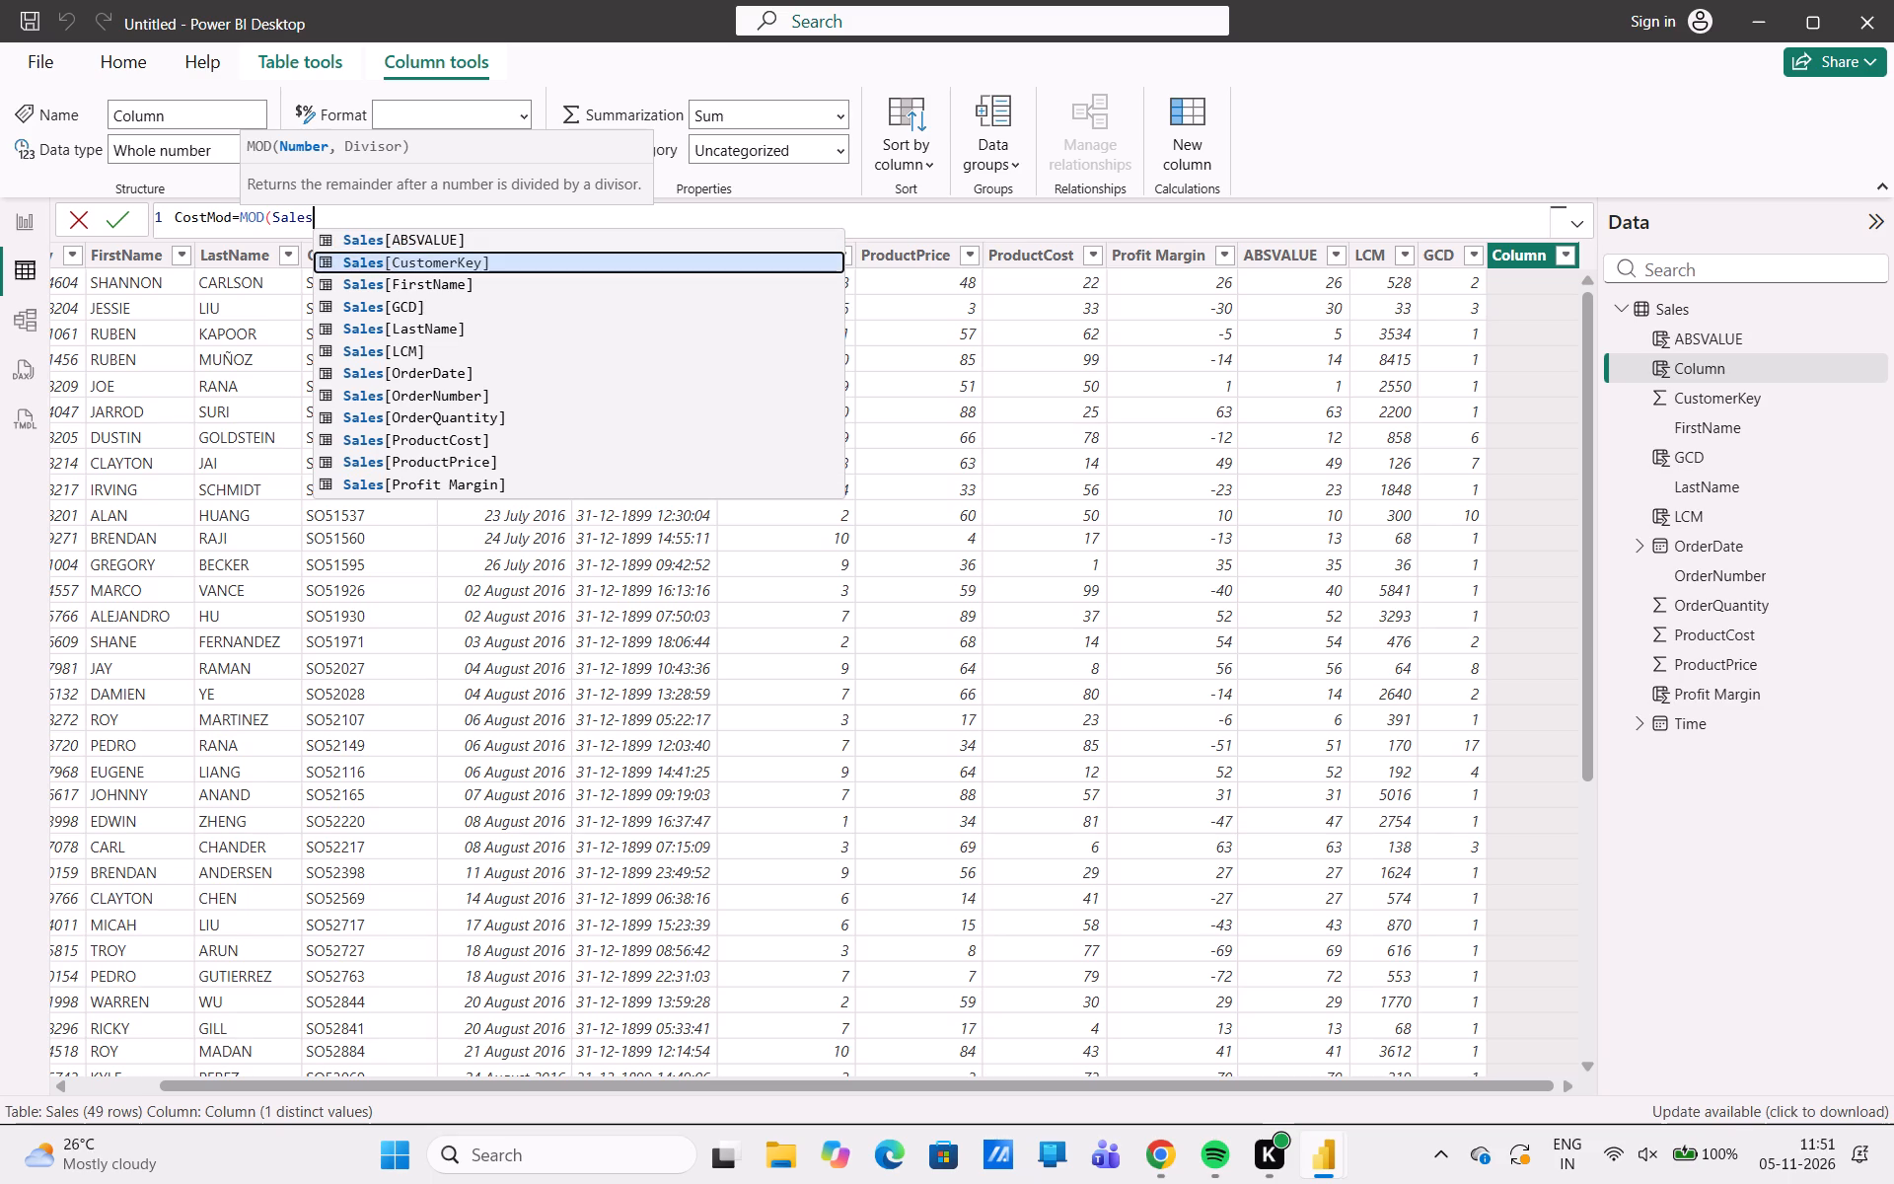
{"action": "key", "text": "Down"}
{"action": "key", "text": "Down"}
{"action": "key", "text": "Down"}
{"action": "key", "text": "Down"}
{"action": "key", "text": "Down"}
{"action": "key", "text": "Down"}
{"action": "key", "text": "Down"}
{"action": "key", "text": "Down"}
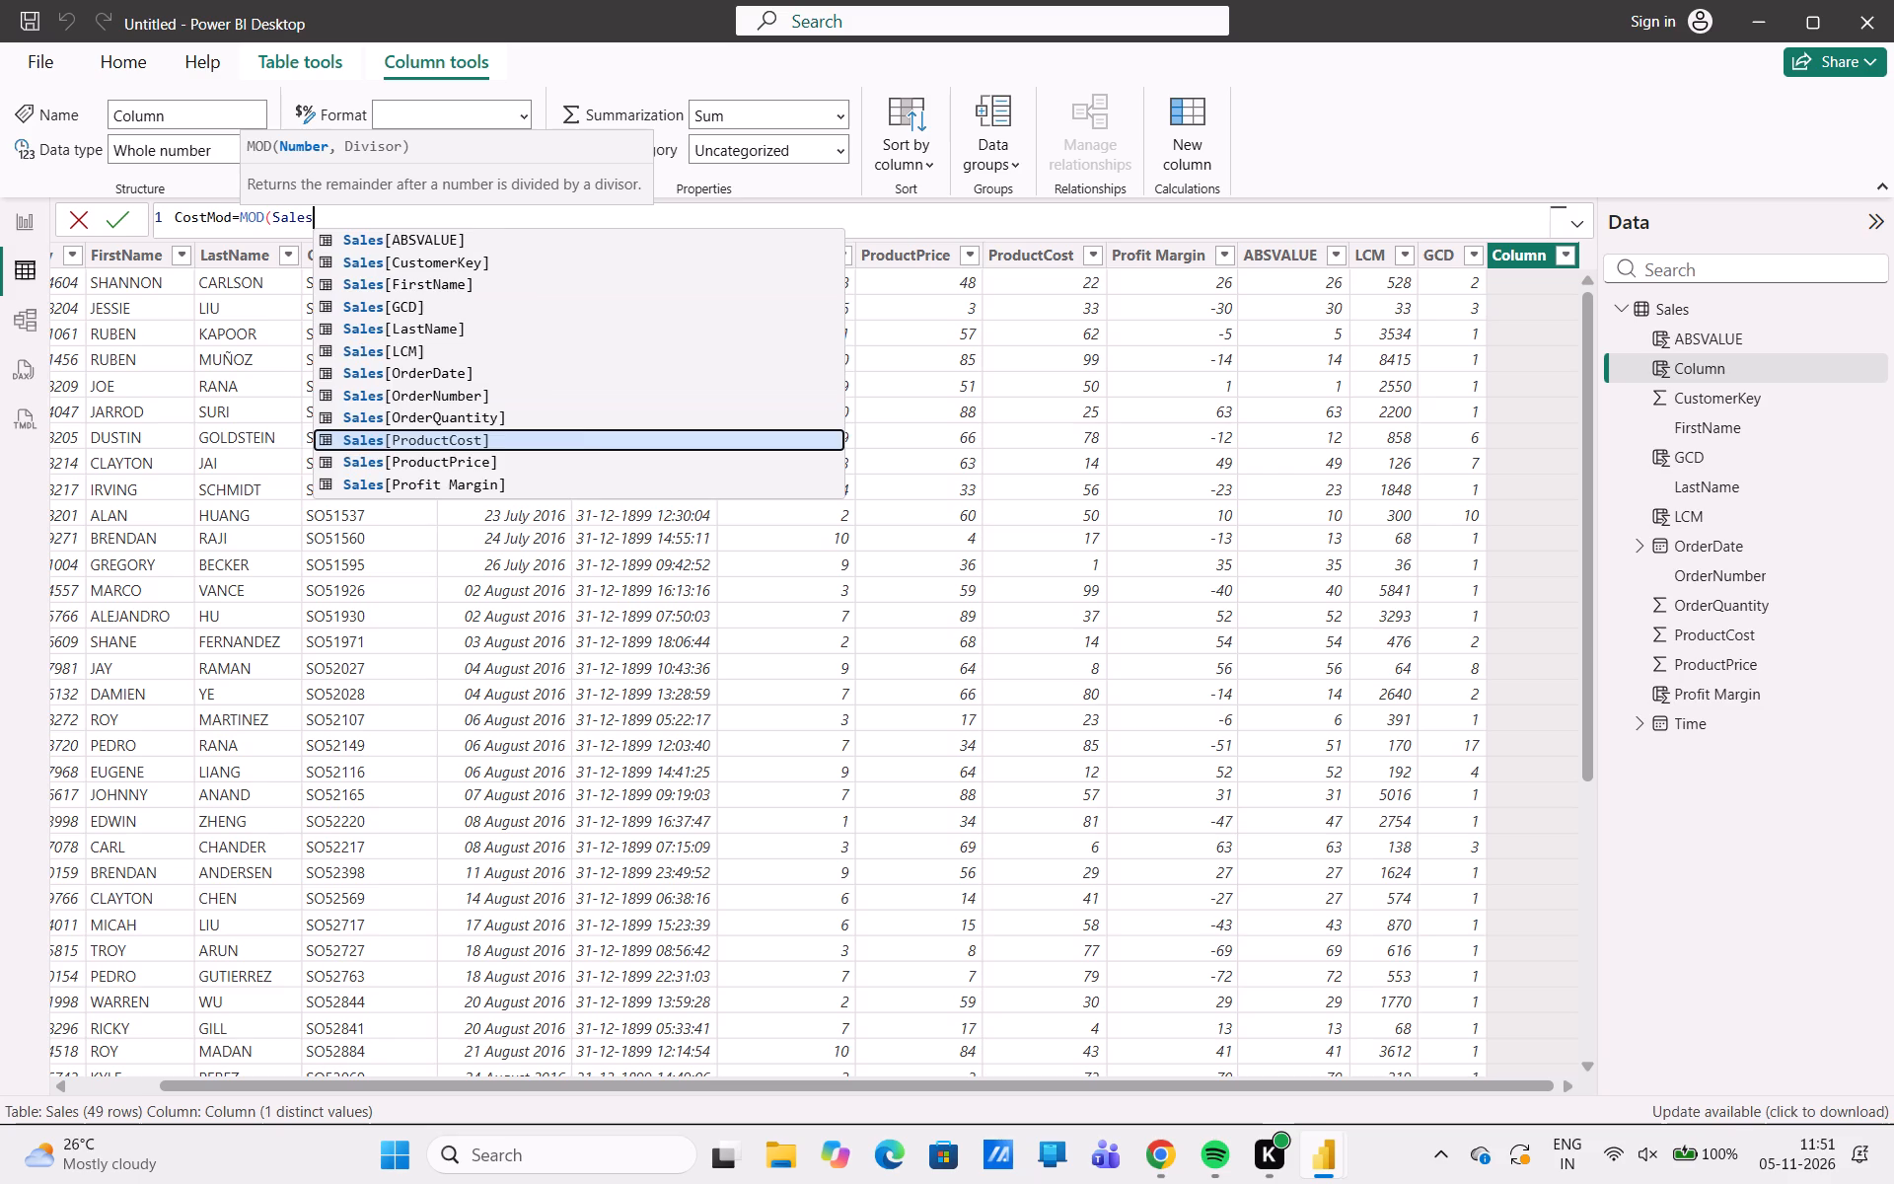
{"action": "key", "text": "Return"}
{"action": "key", "text": "comma"}
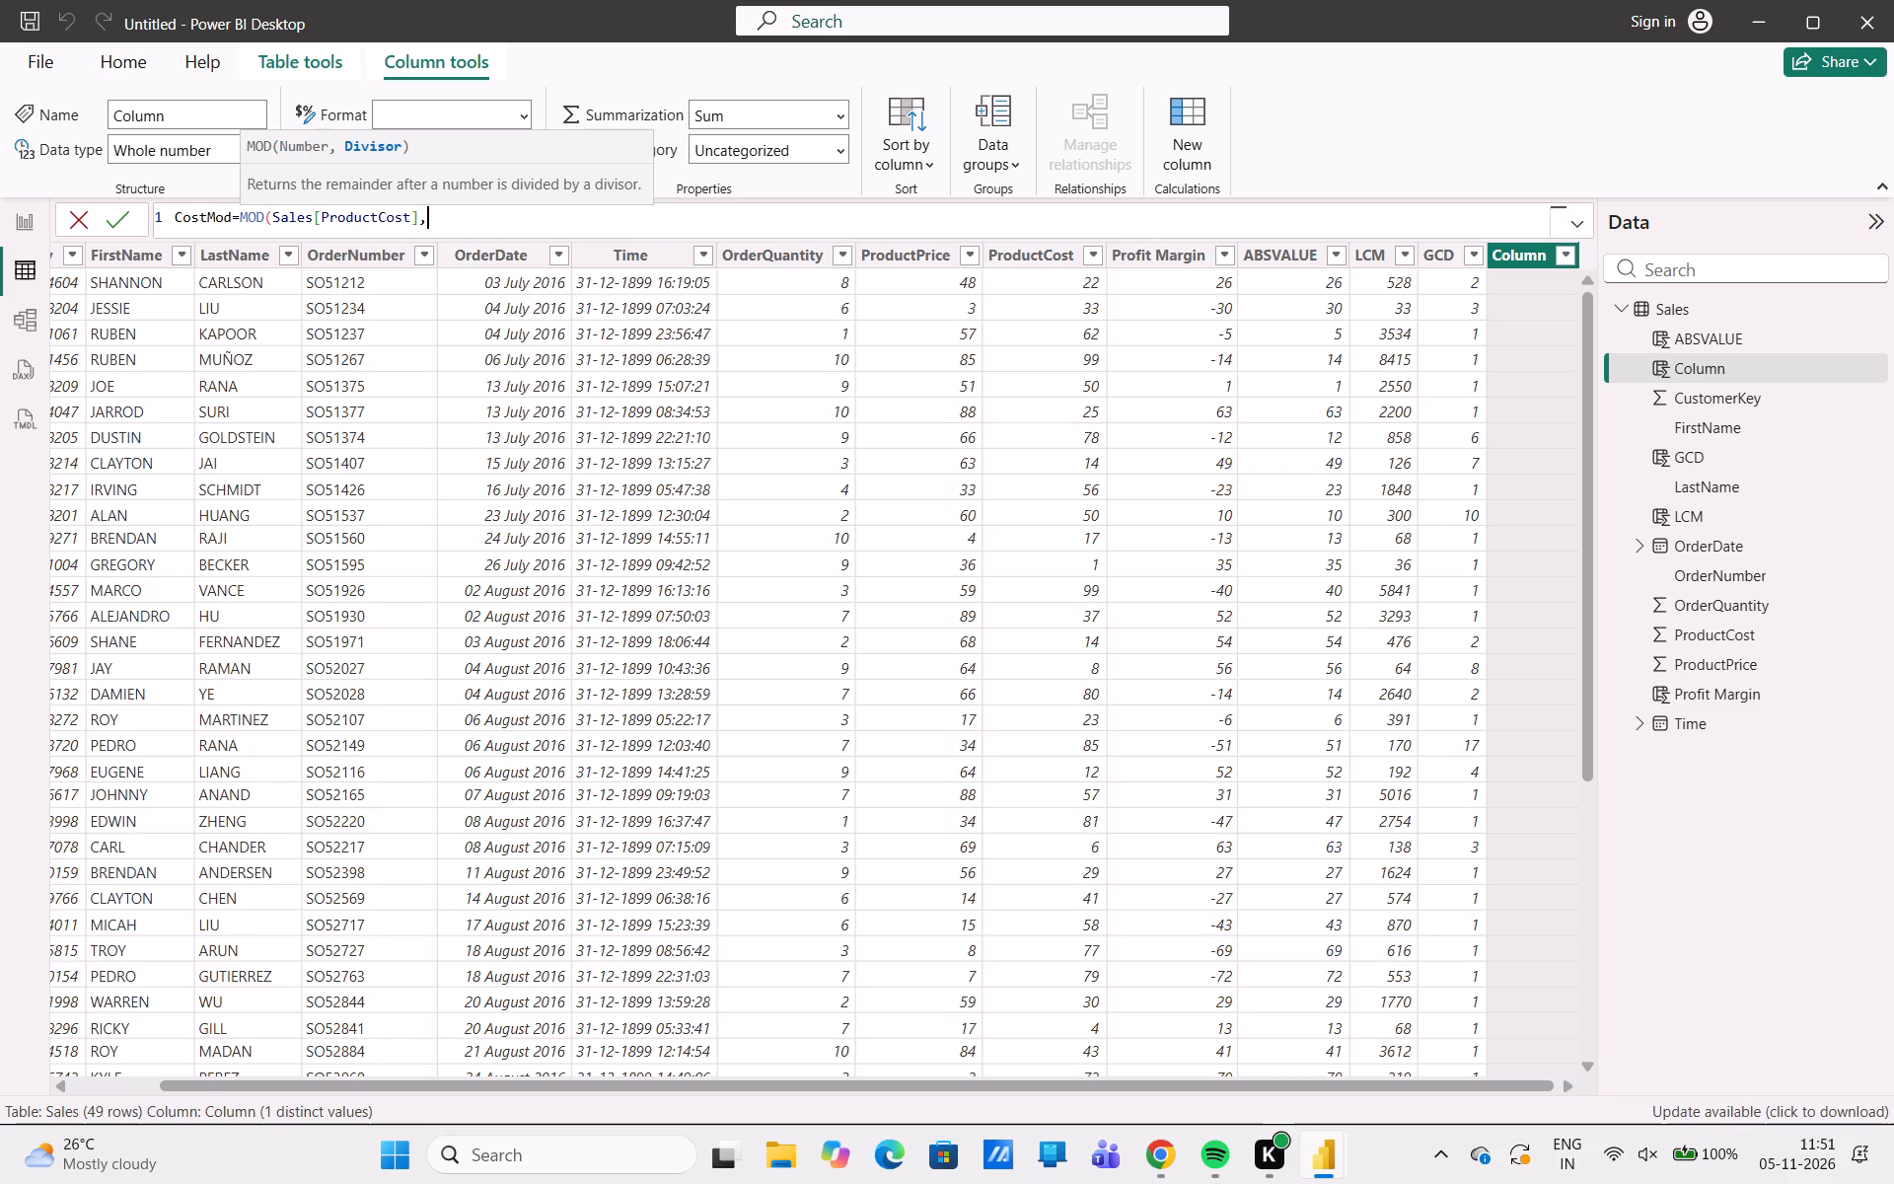
{"action": "type", "text": "10"}
{"action": "key", "text": "shift+parenright"}
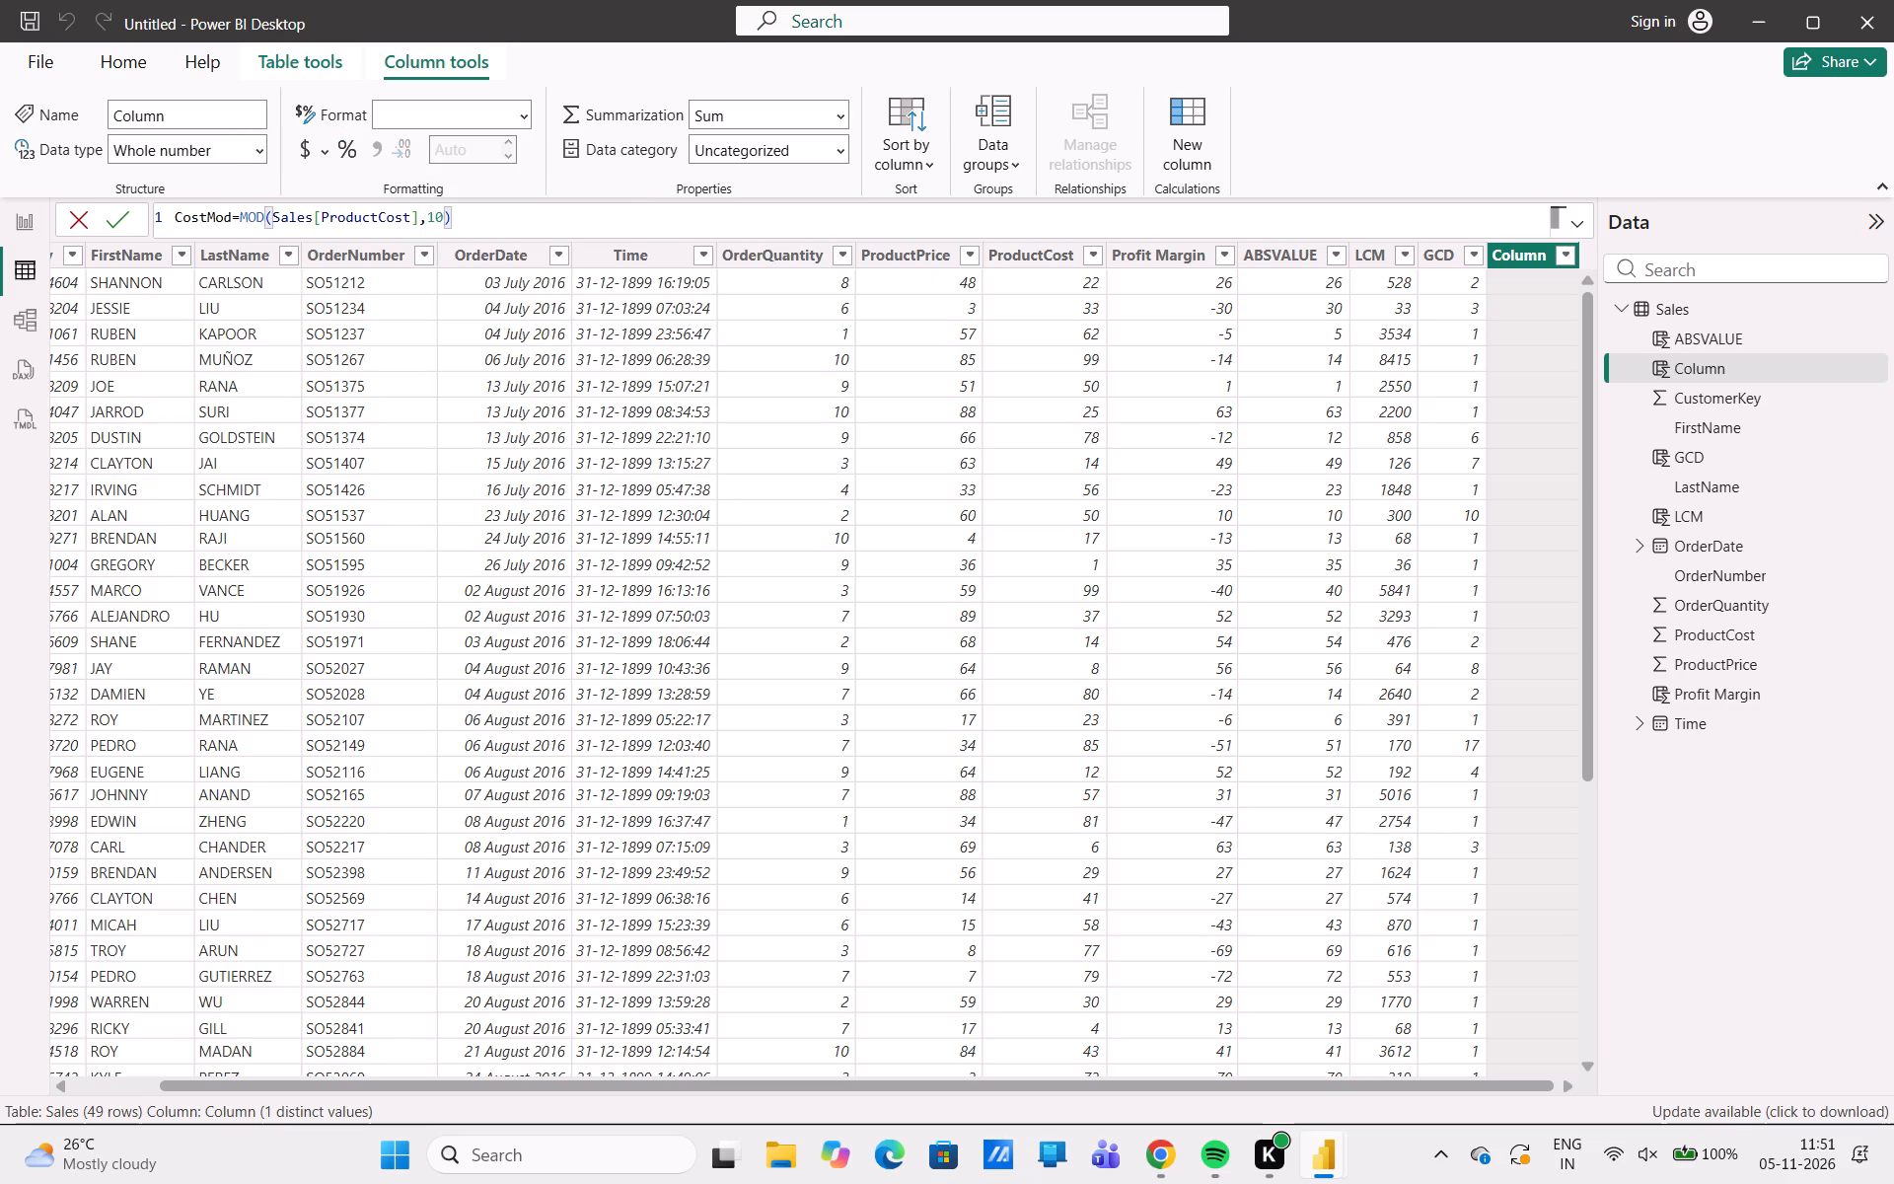
{"action": "left_click", "coordinate": [421, 214]}
{"action": "key", "text": "BackSpace"}
{"action": "key", "text": "BackSpace"}
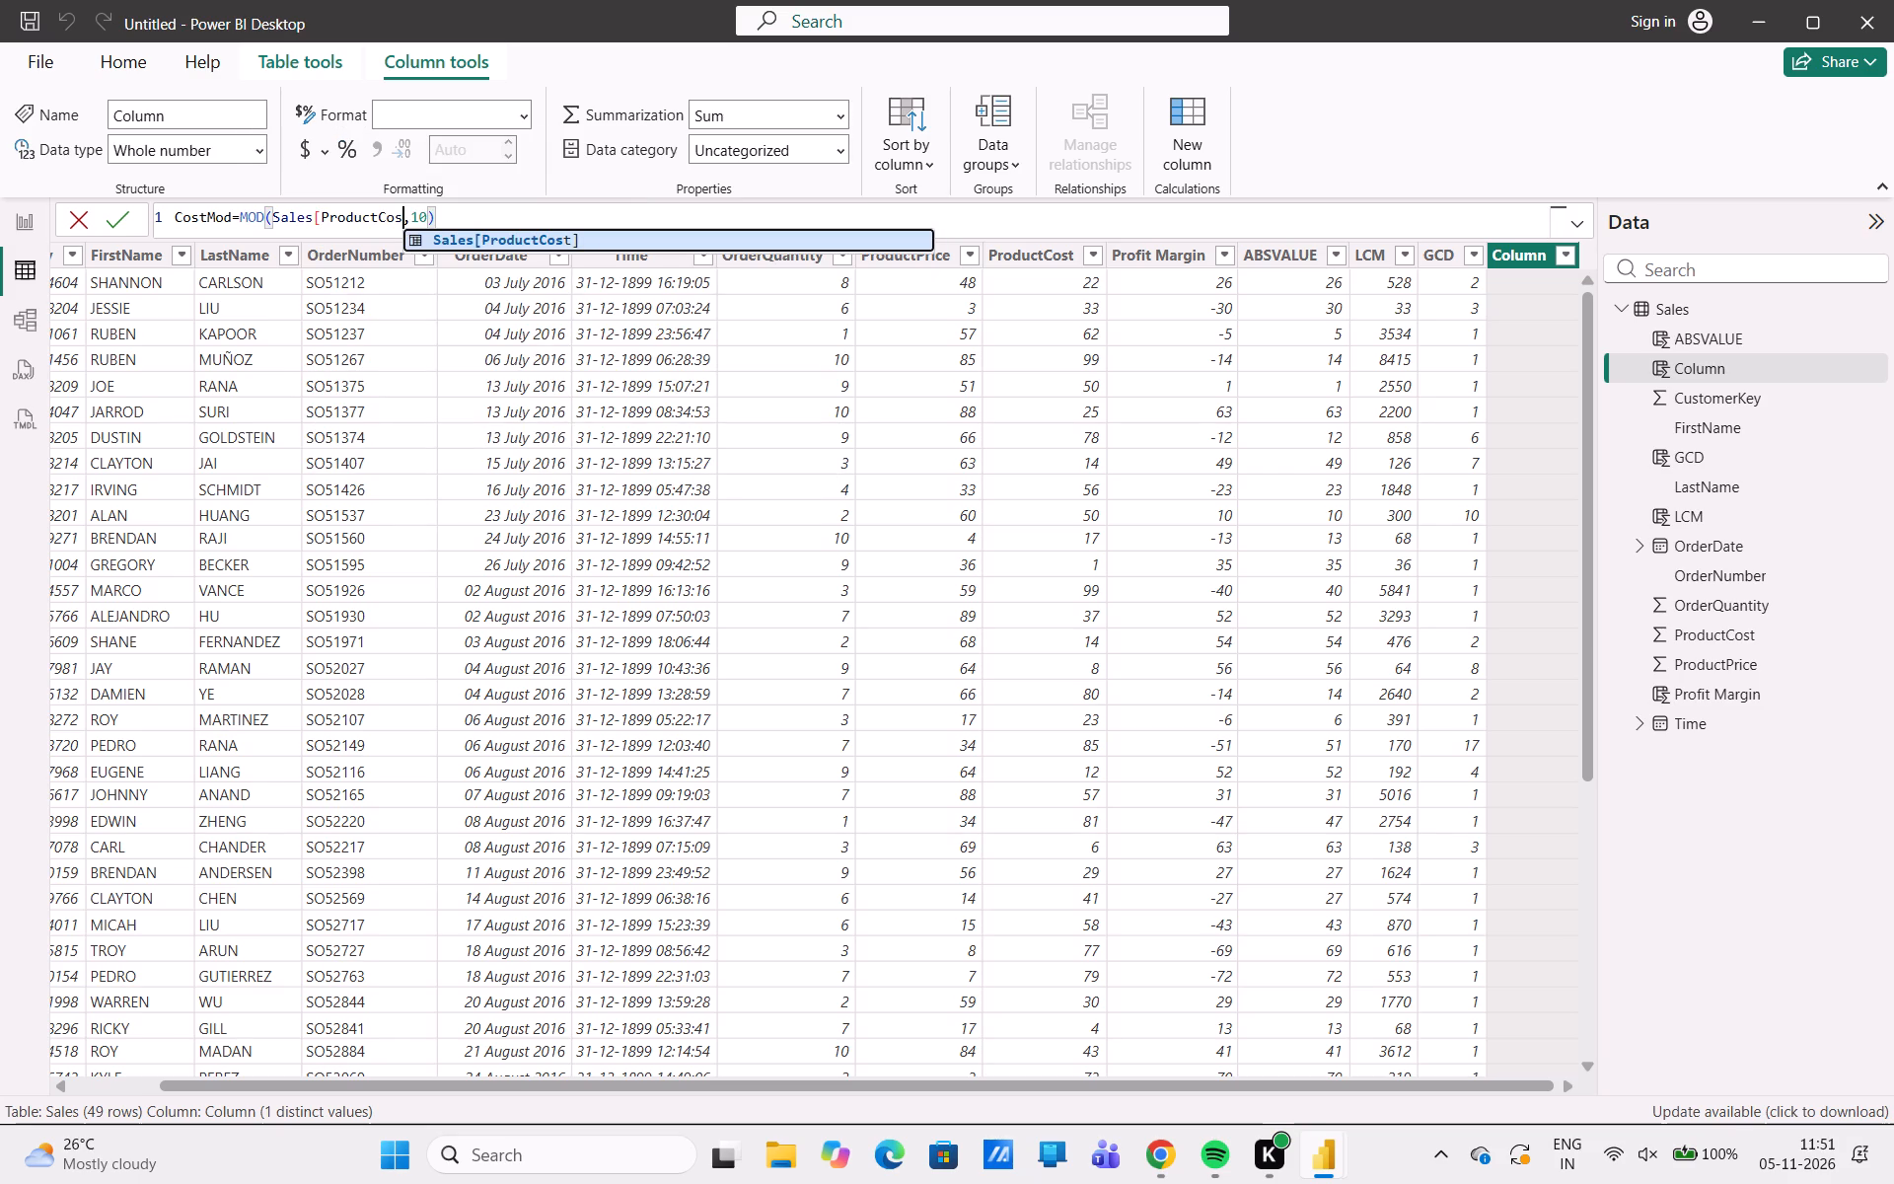
{"action": "left_click", "coordinate": [501, 237]}
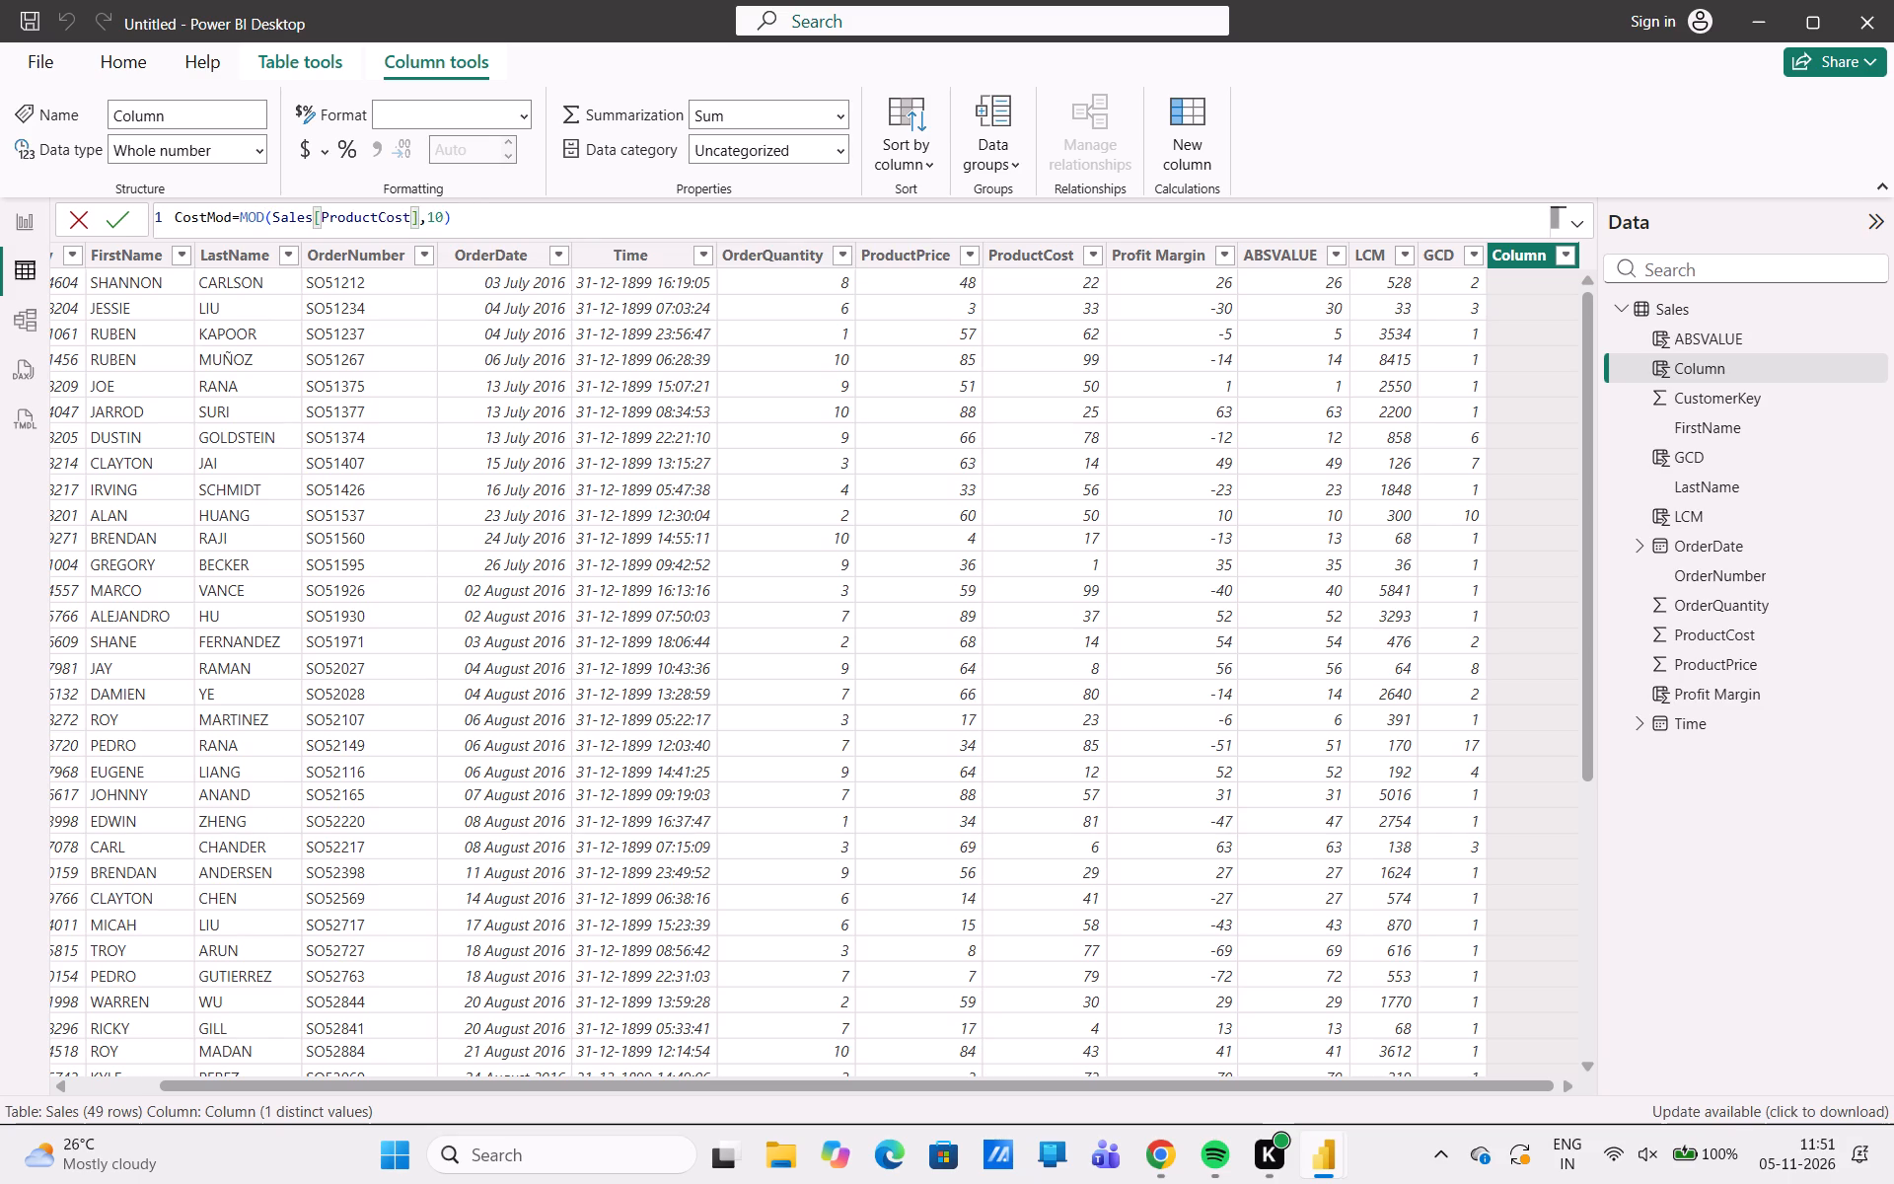
{"action": "left_click", "coordinate": [118, 223]}
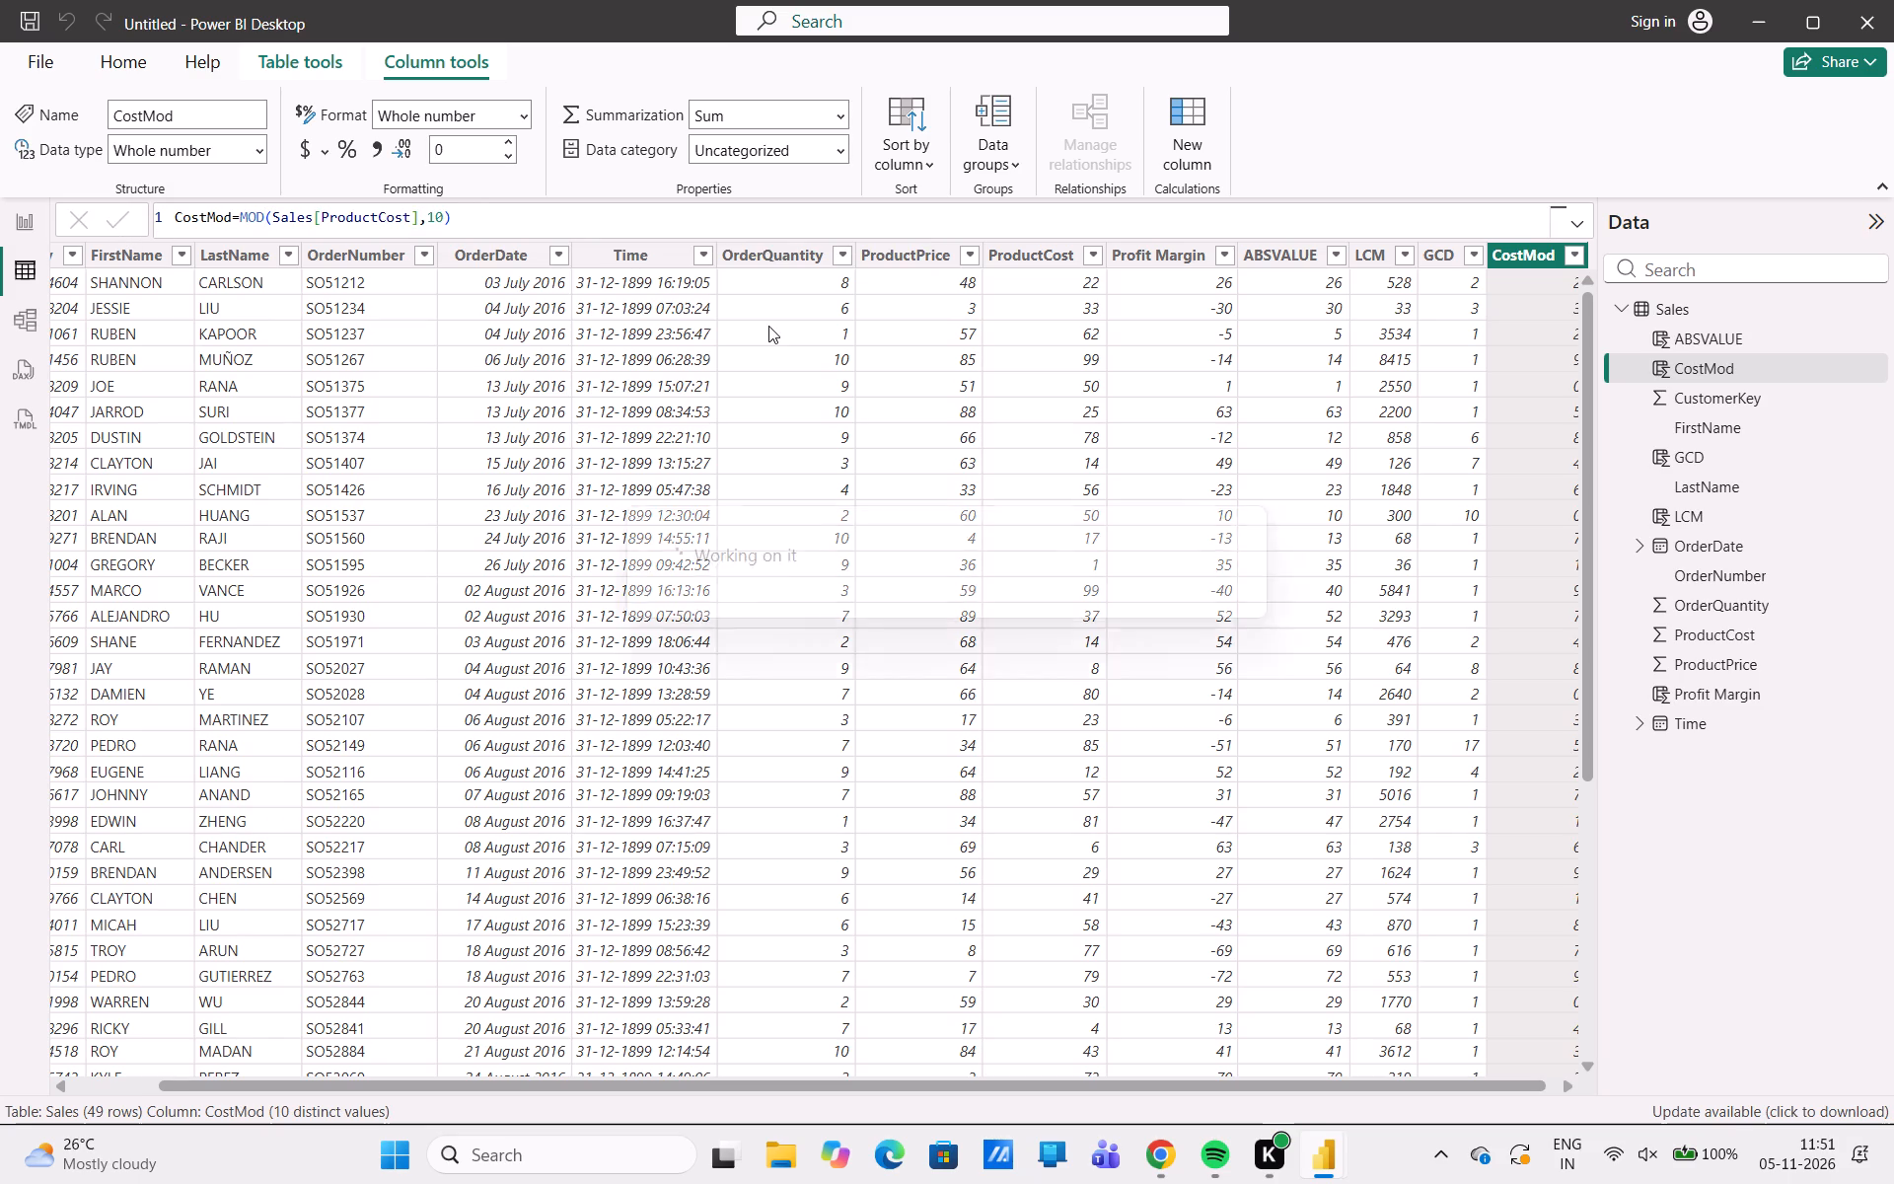
{"action": "scroll", "coordinate": [1052, 417], "scroll_direction": "left", "scroll_amount": 2}
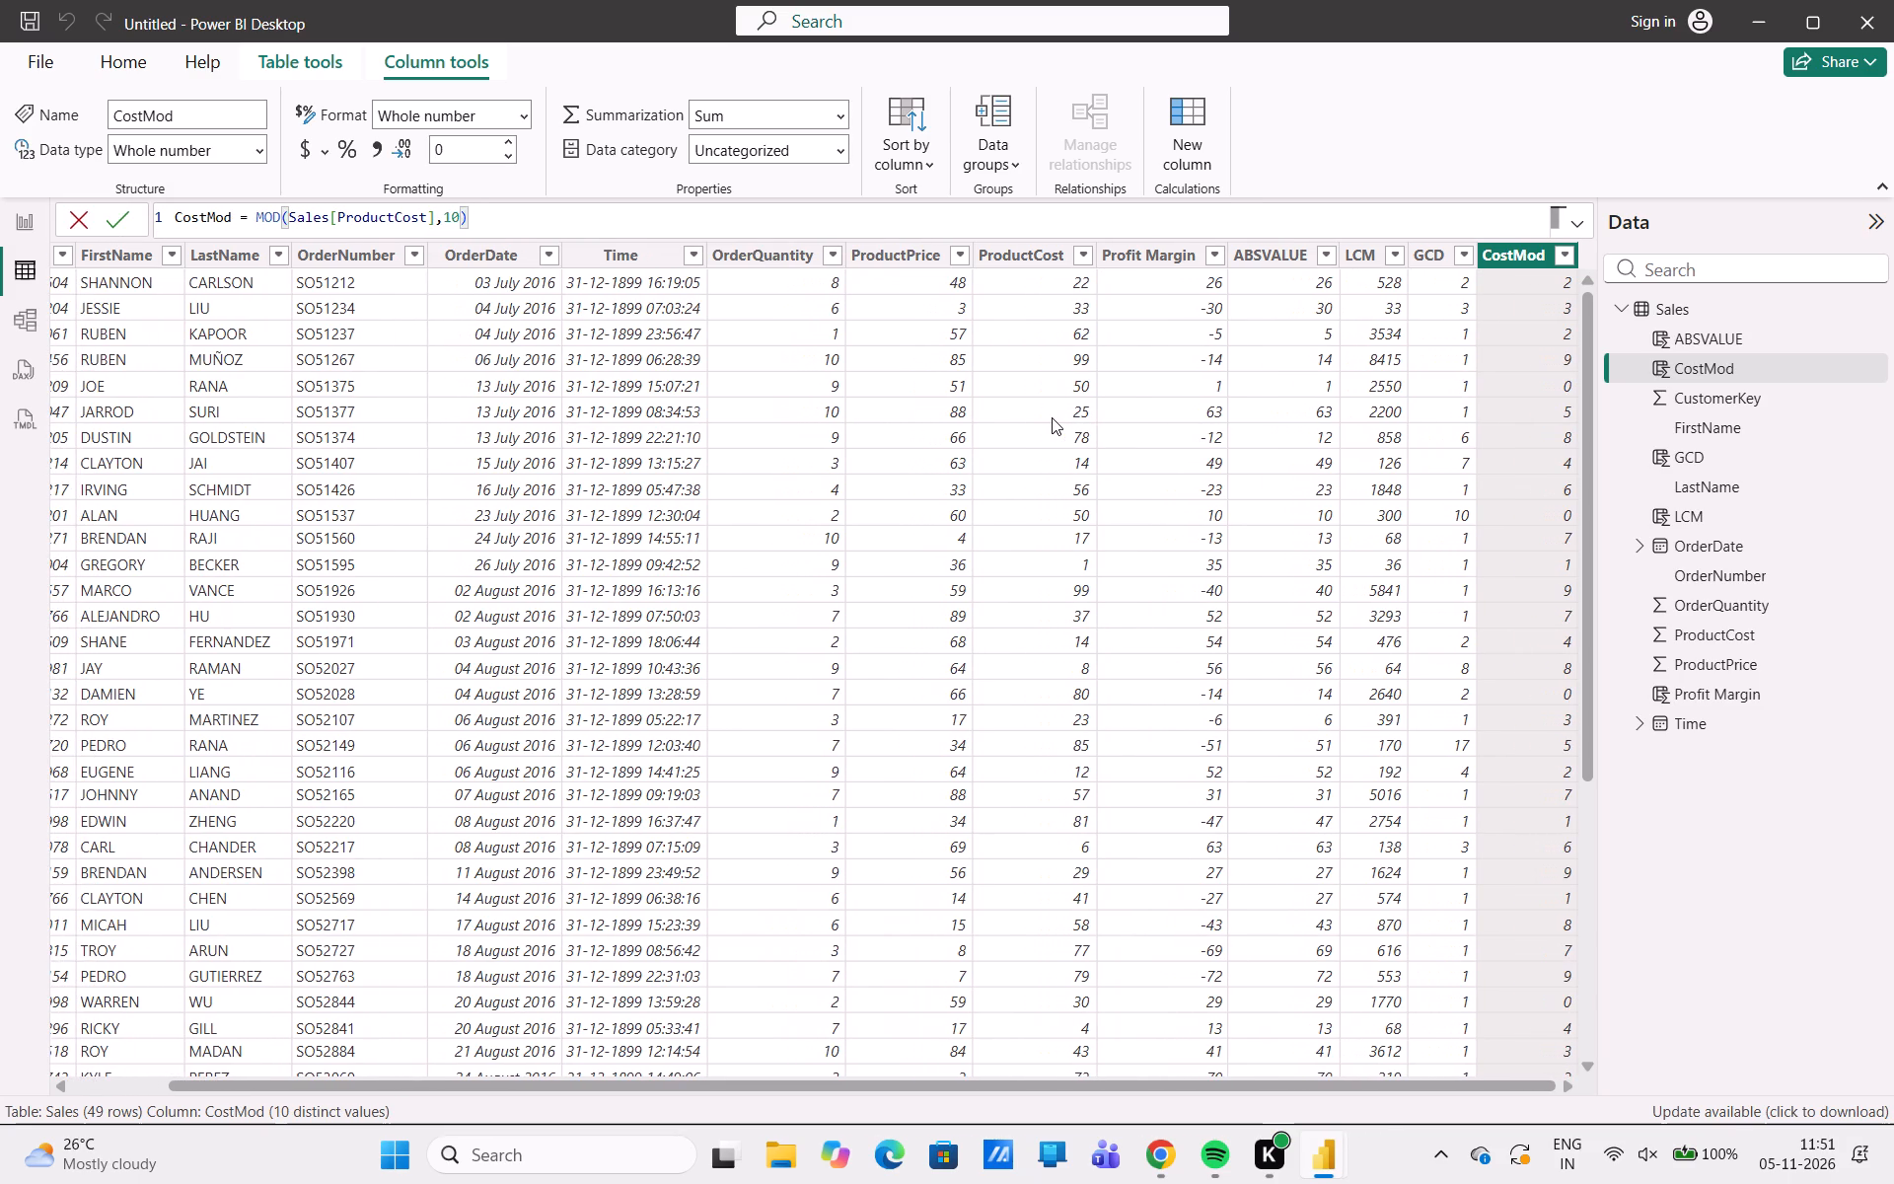
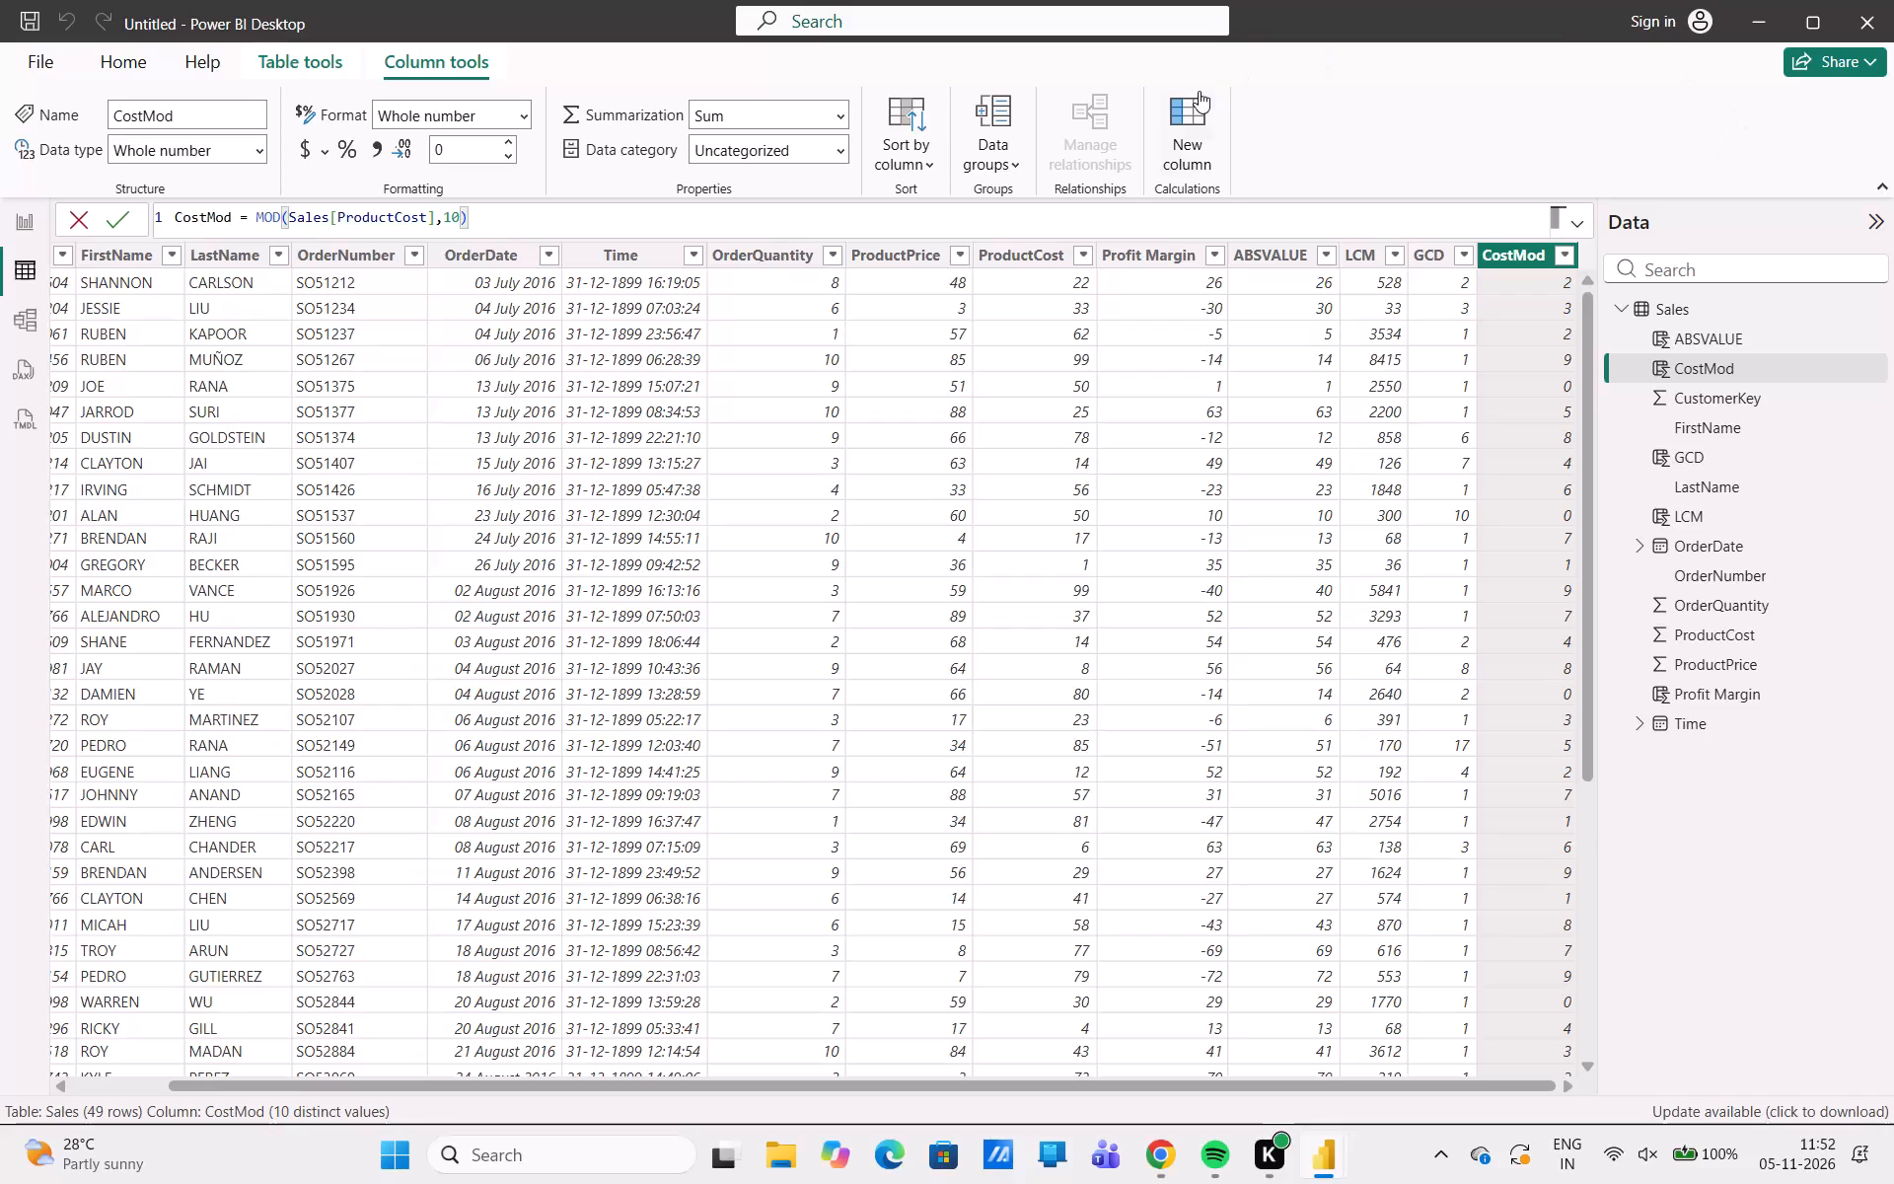
Add a calculated column to the Sales table with the formula RANDBETWEEN = RANDBETWEEN(1,100).
{"action": "left_click", "coordinate": [1205, 154]}
{"action": "key", "text": "BackSpace"}
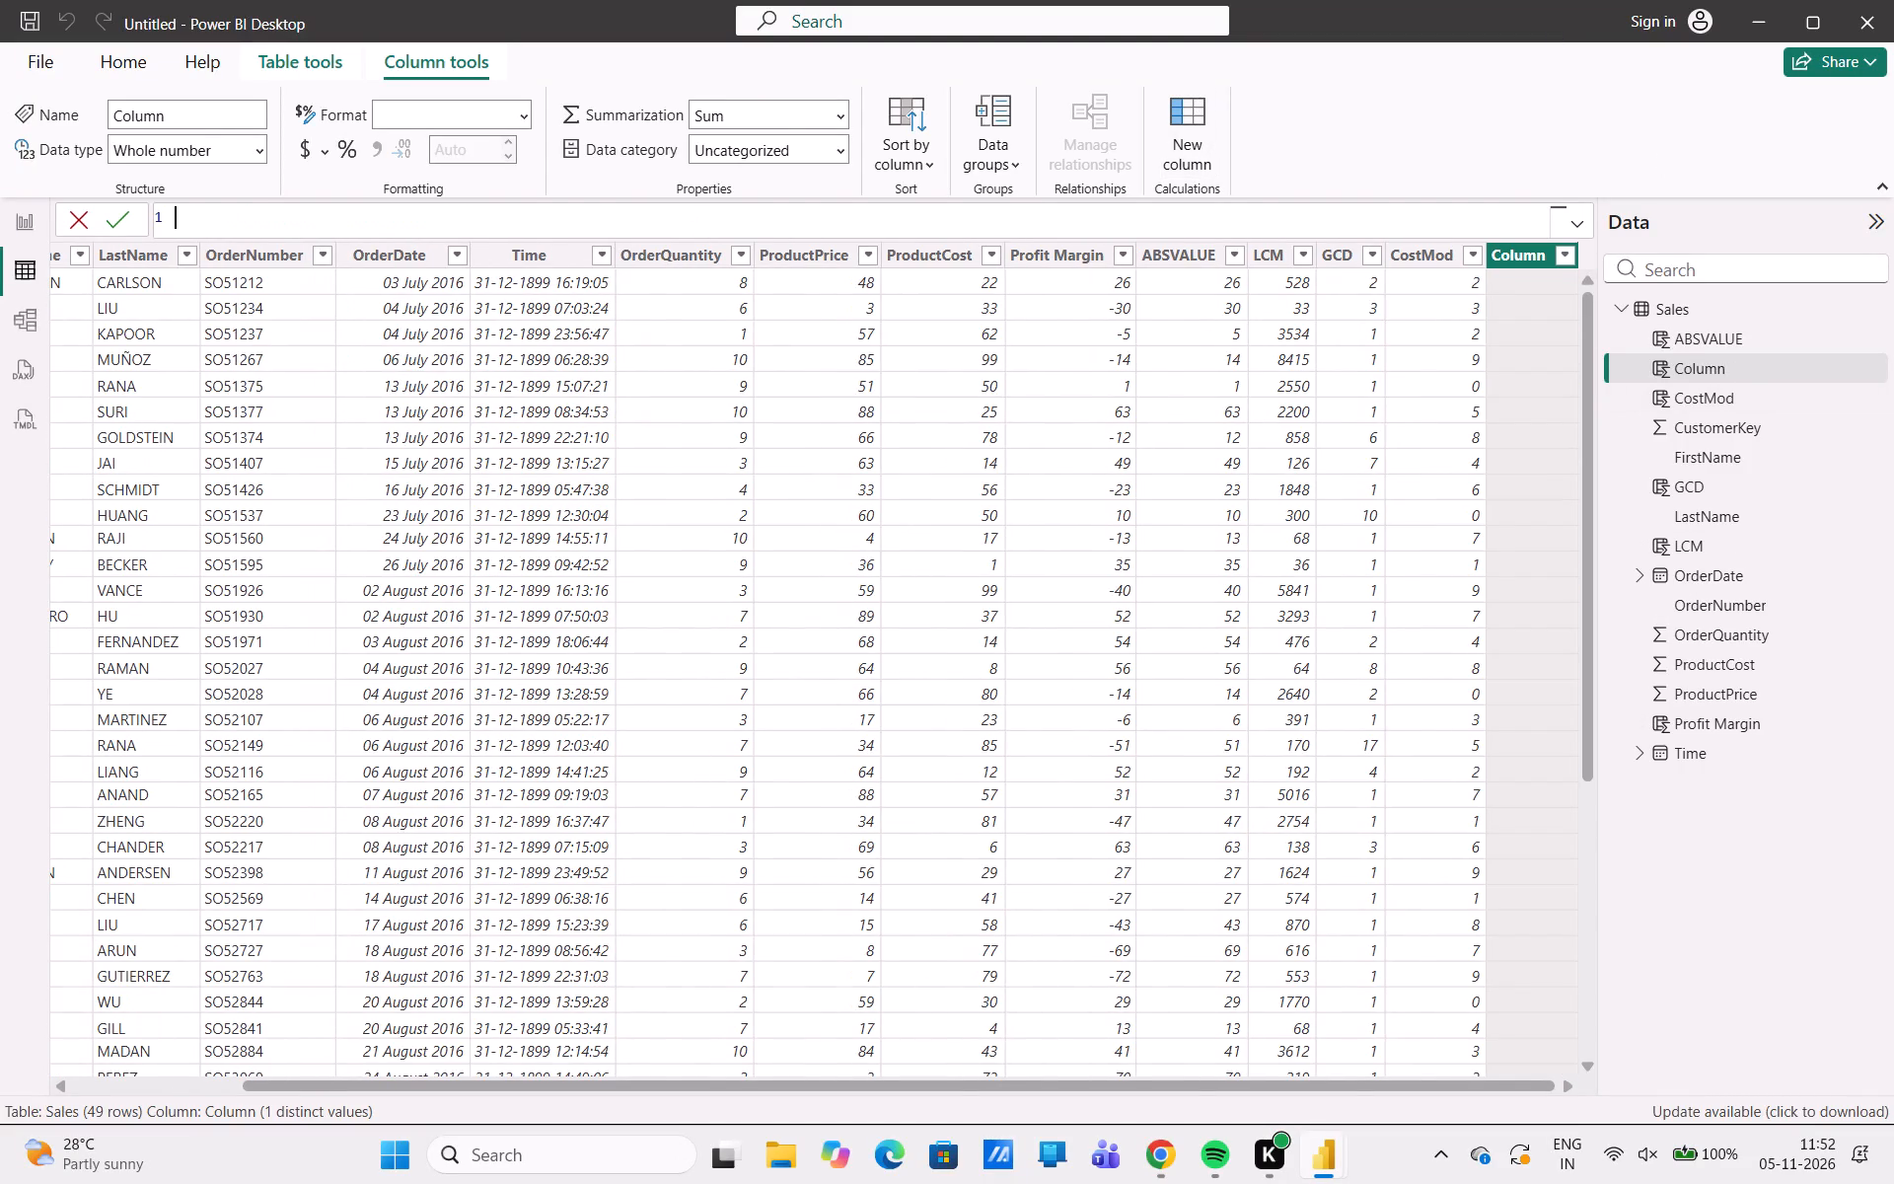
{"action": "type", "text": "RA"}
{"action": "type", "text": "ND"}
{"action": "type", "text": "BETWEEN"}
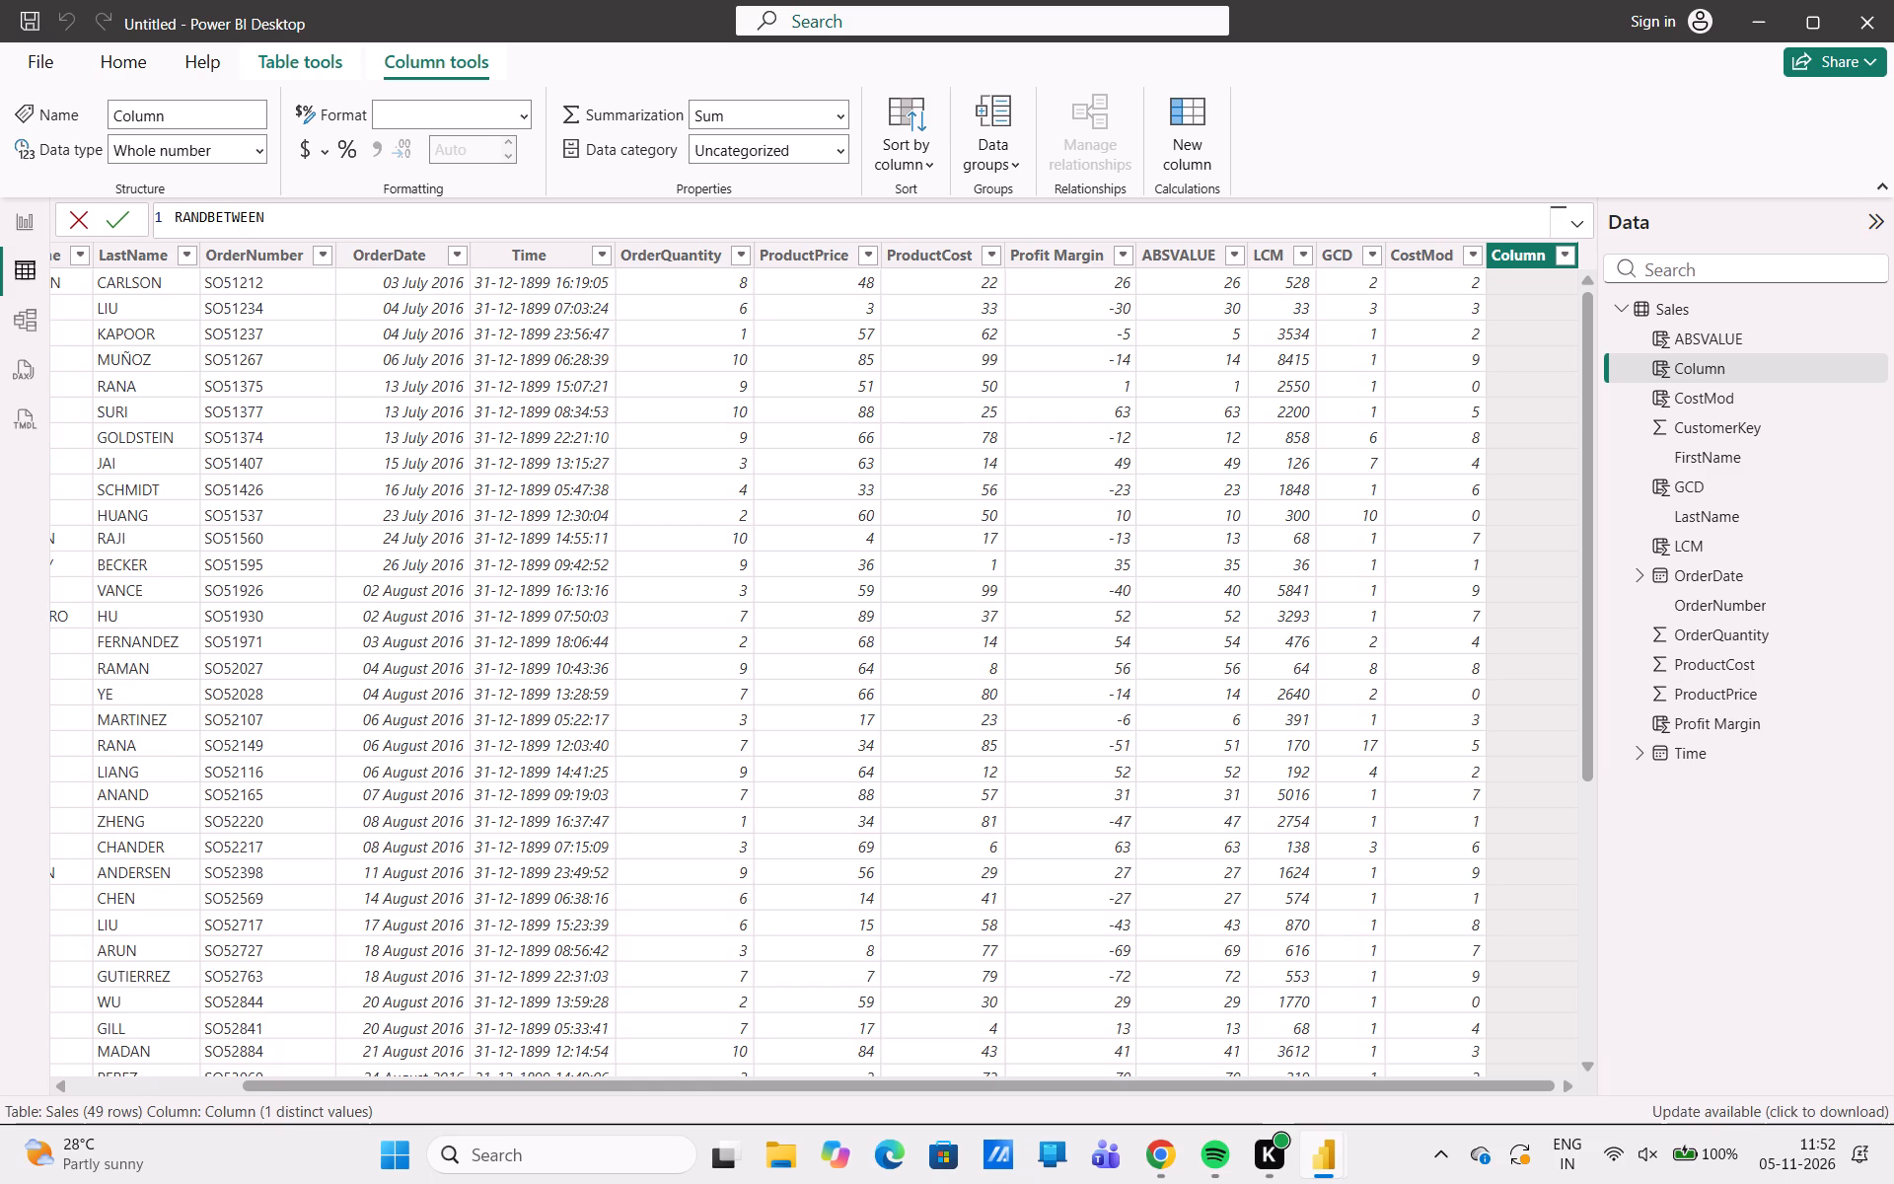
{"action": "key", "text": "equal"}
{"action": "type", "text": "RAND"}
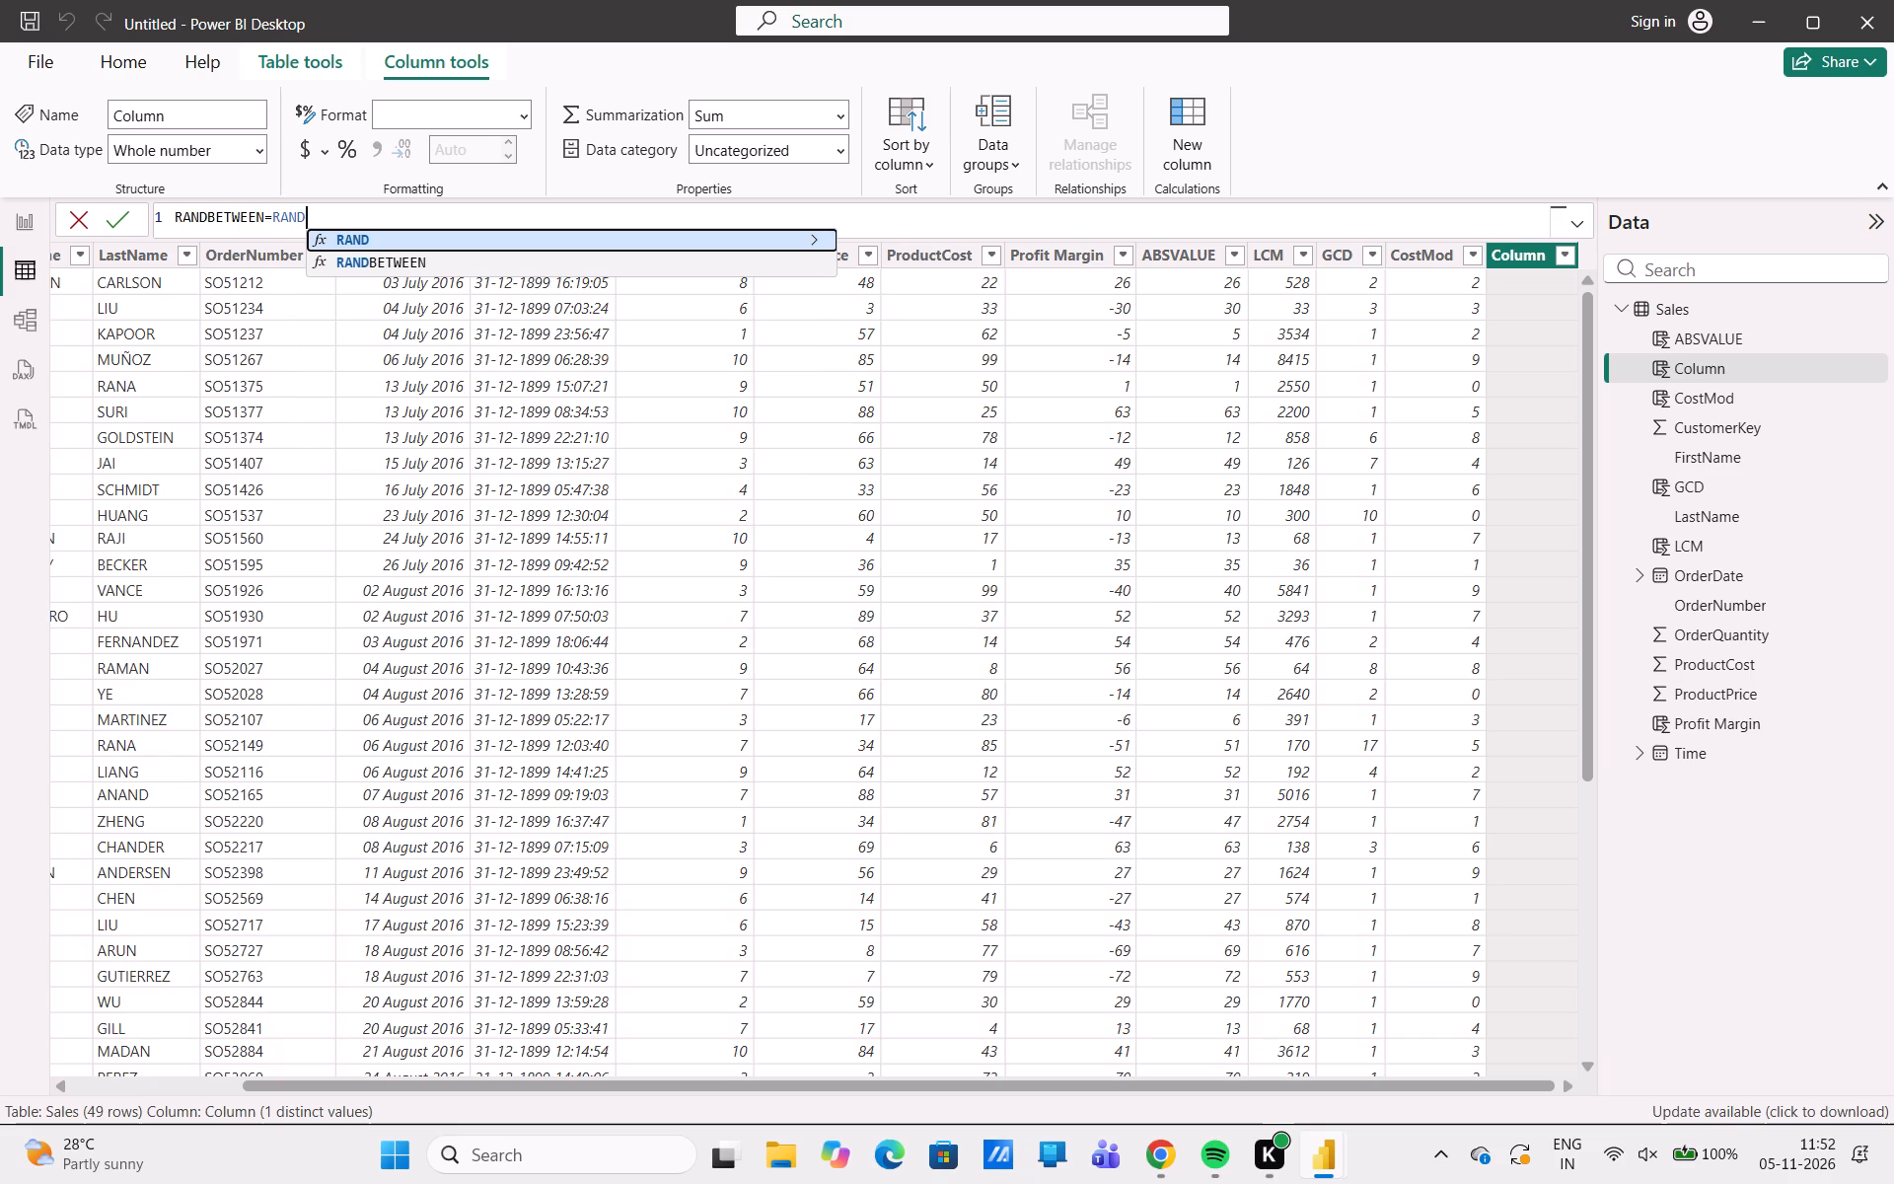
{"action": "key", "text": "Down"}
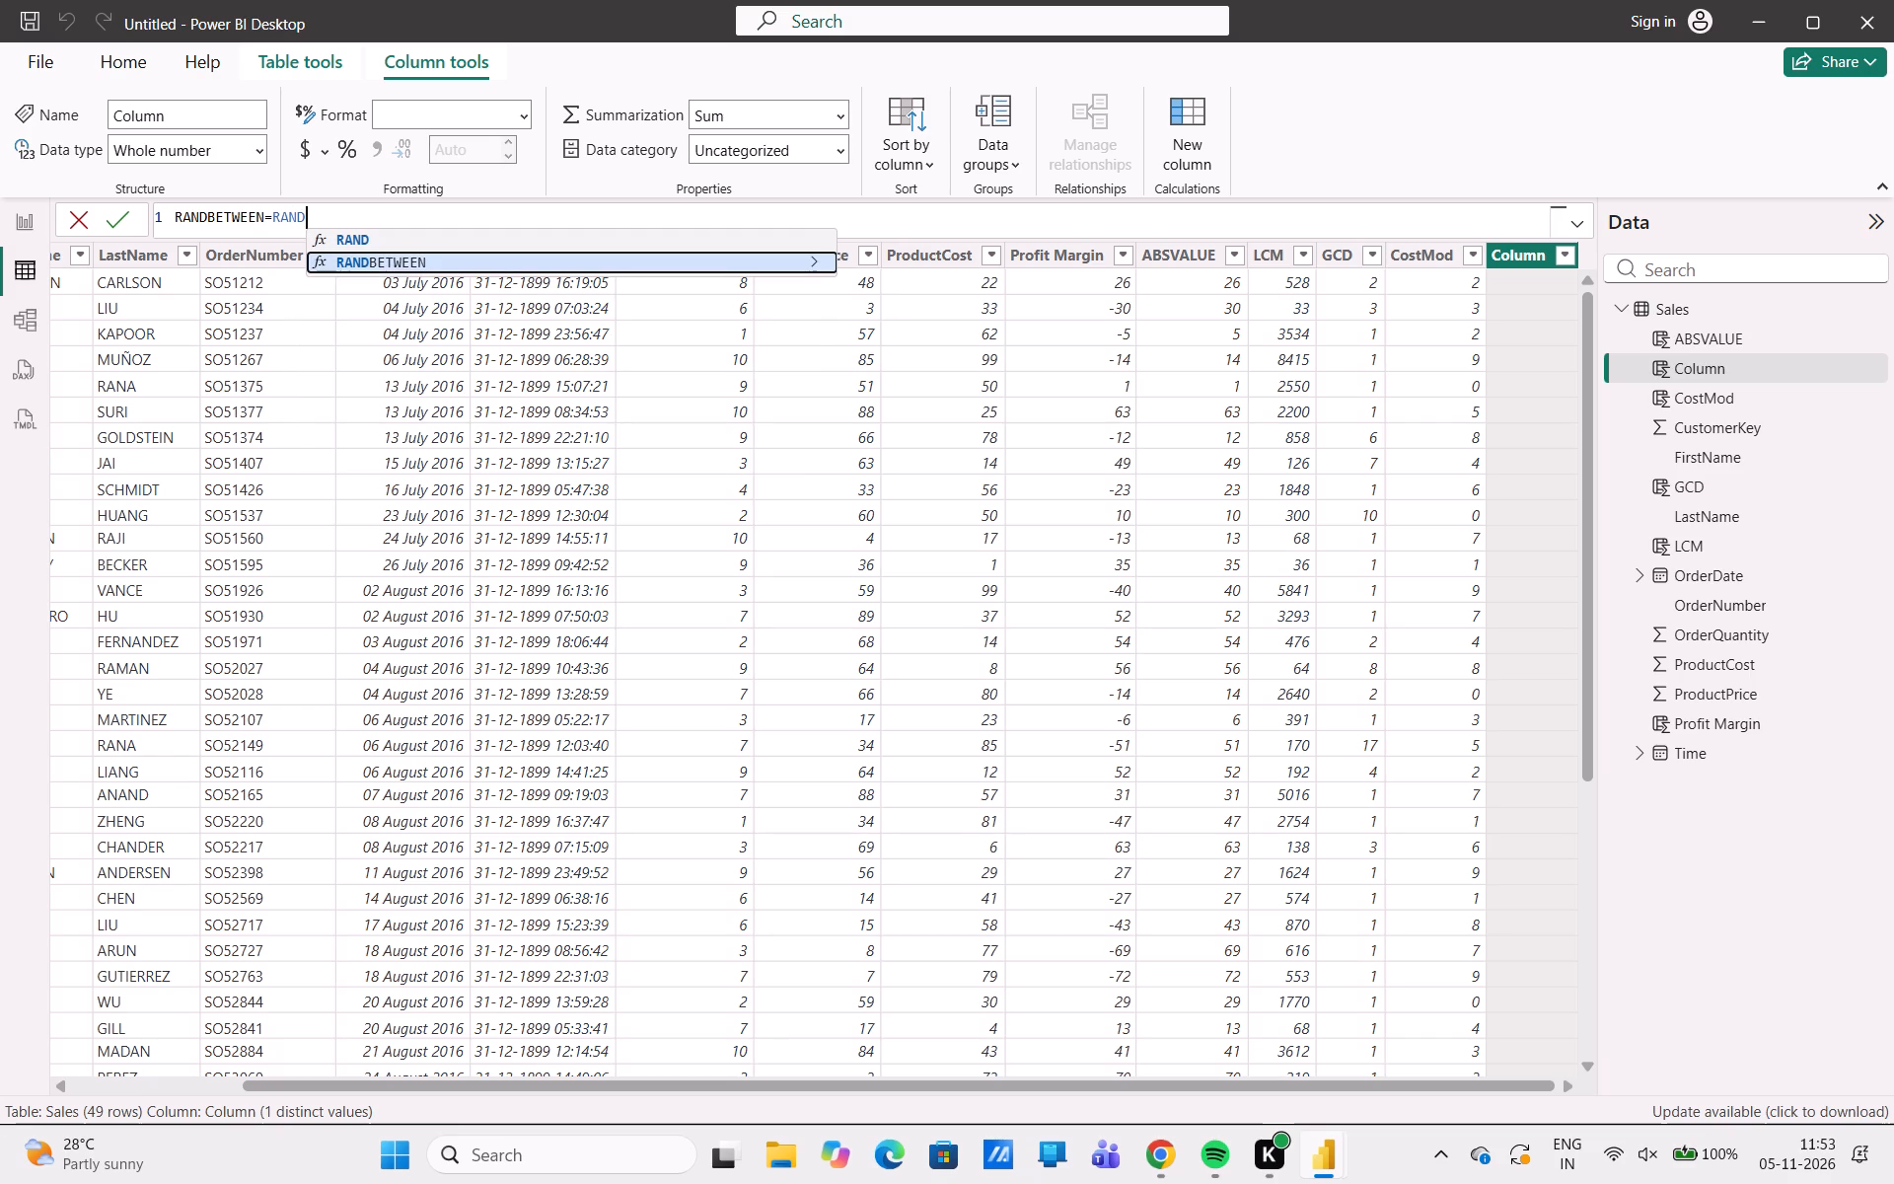
{"action": "key", "text": "Return"}
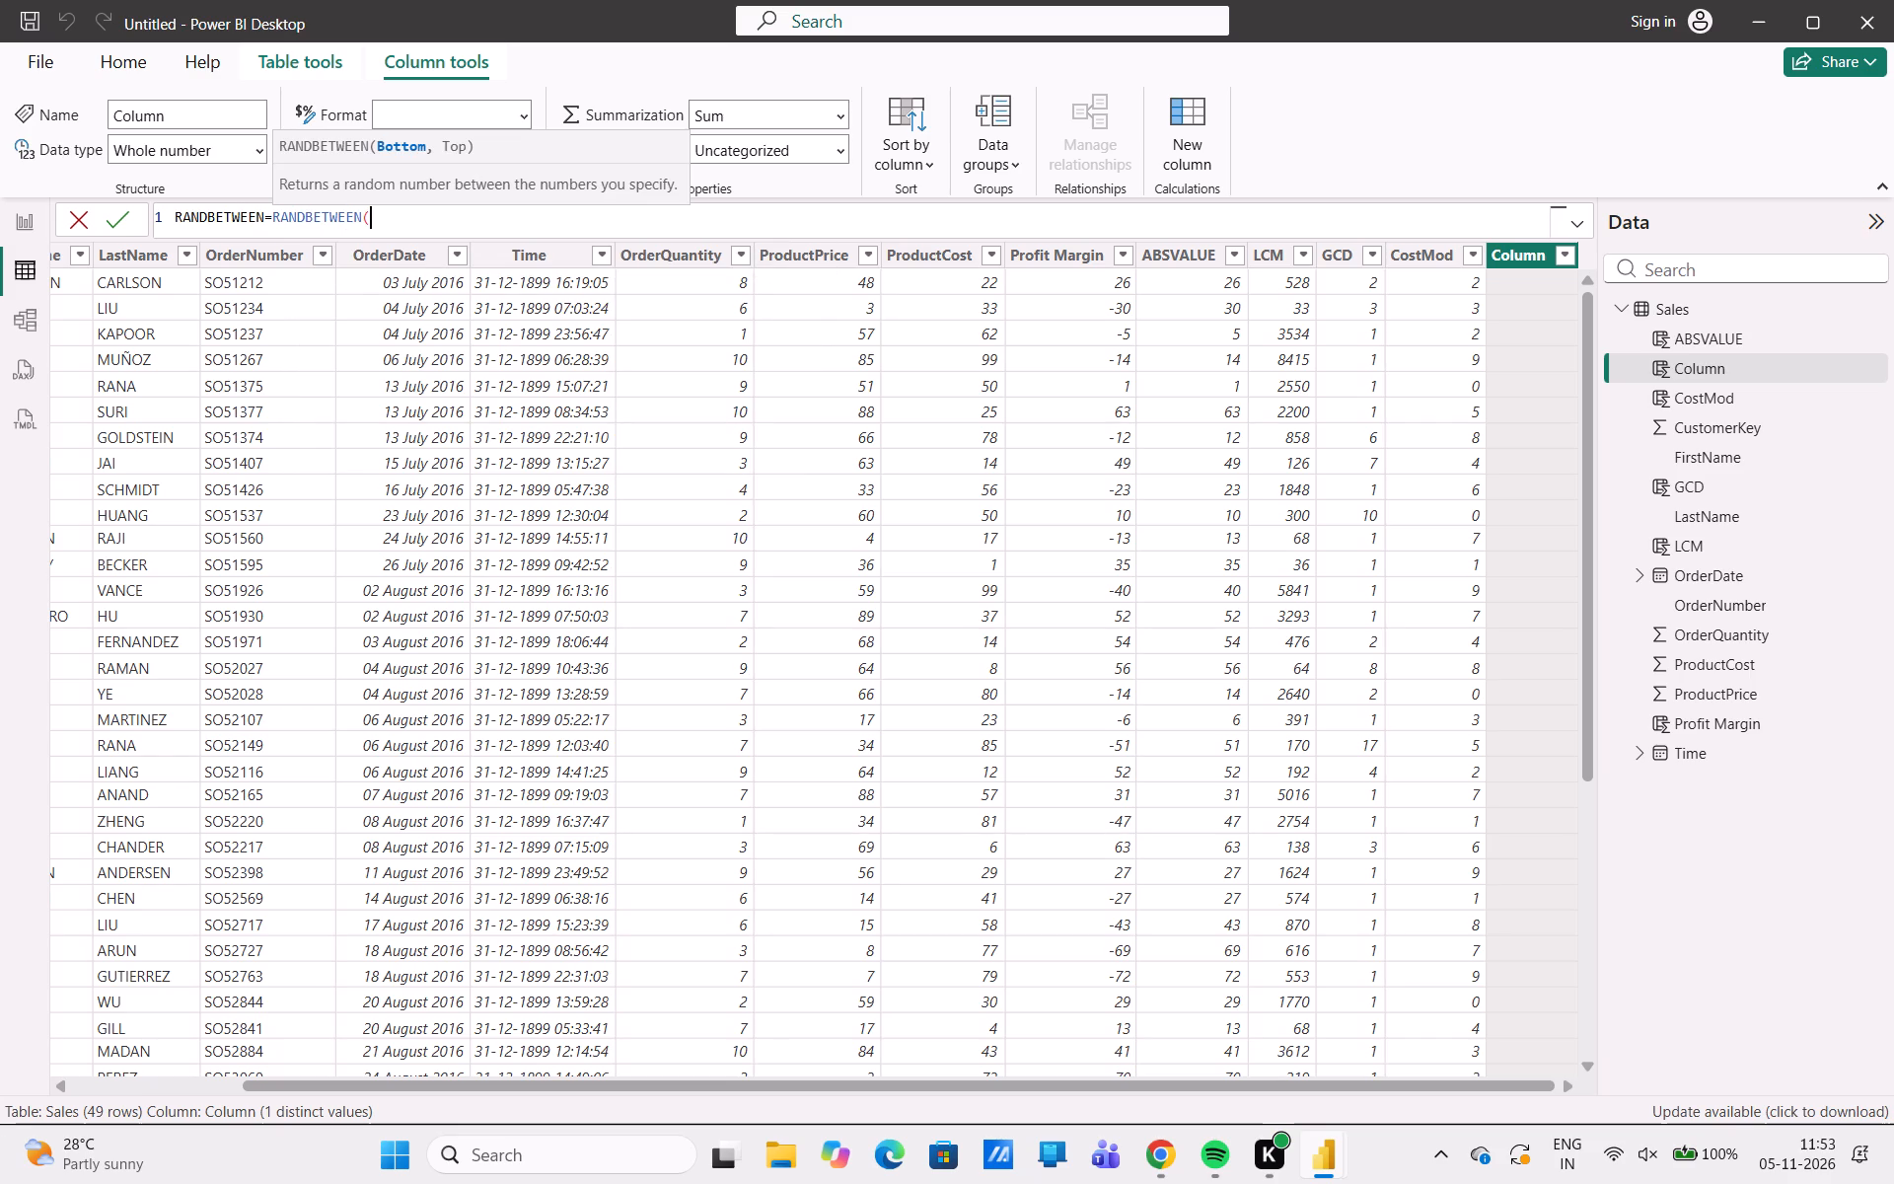
{"action": "type", "text": "1,100"}
{"action": "key", "text": "shift+parenright"}
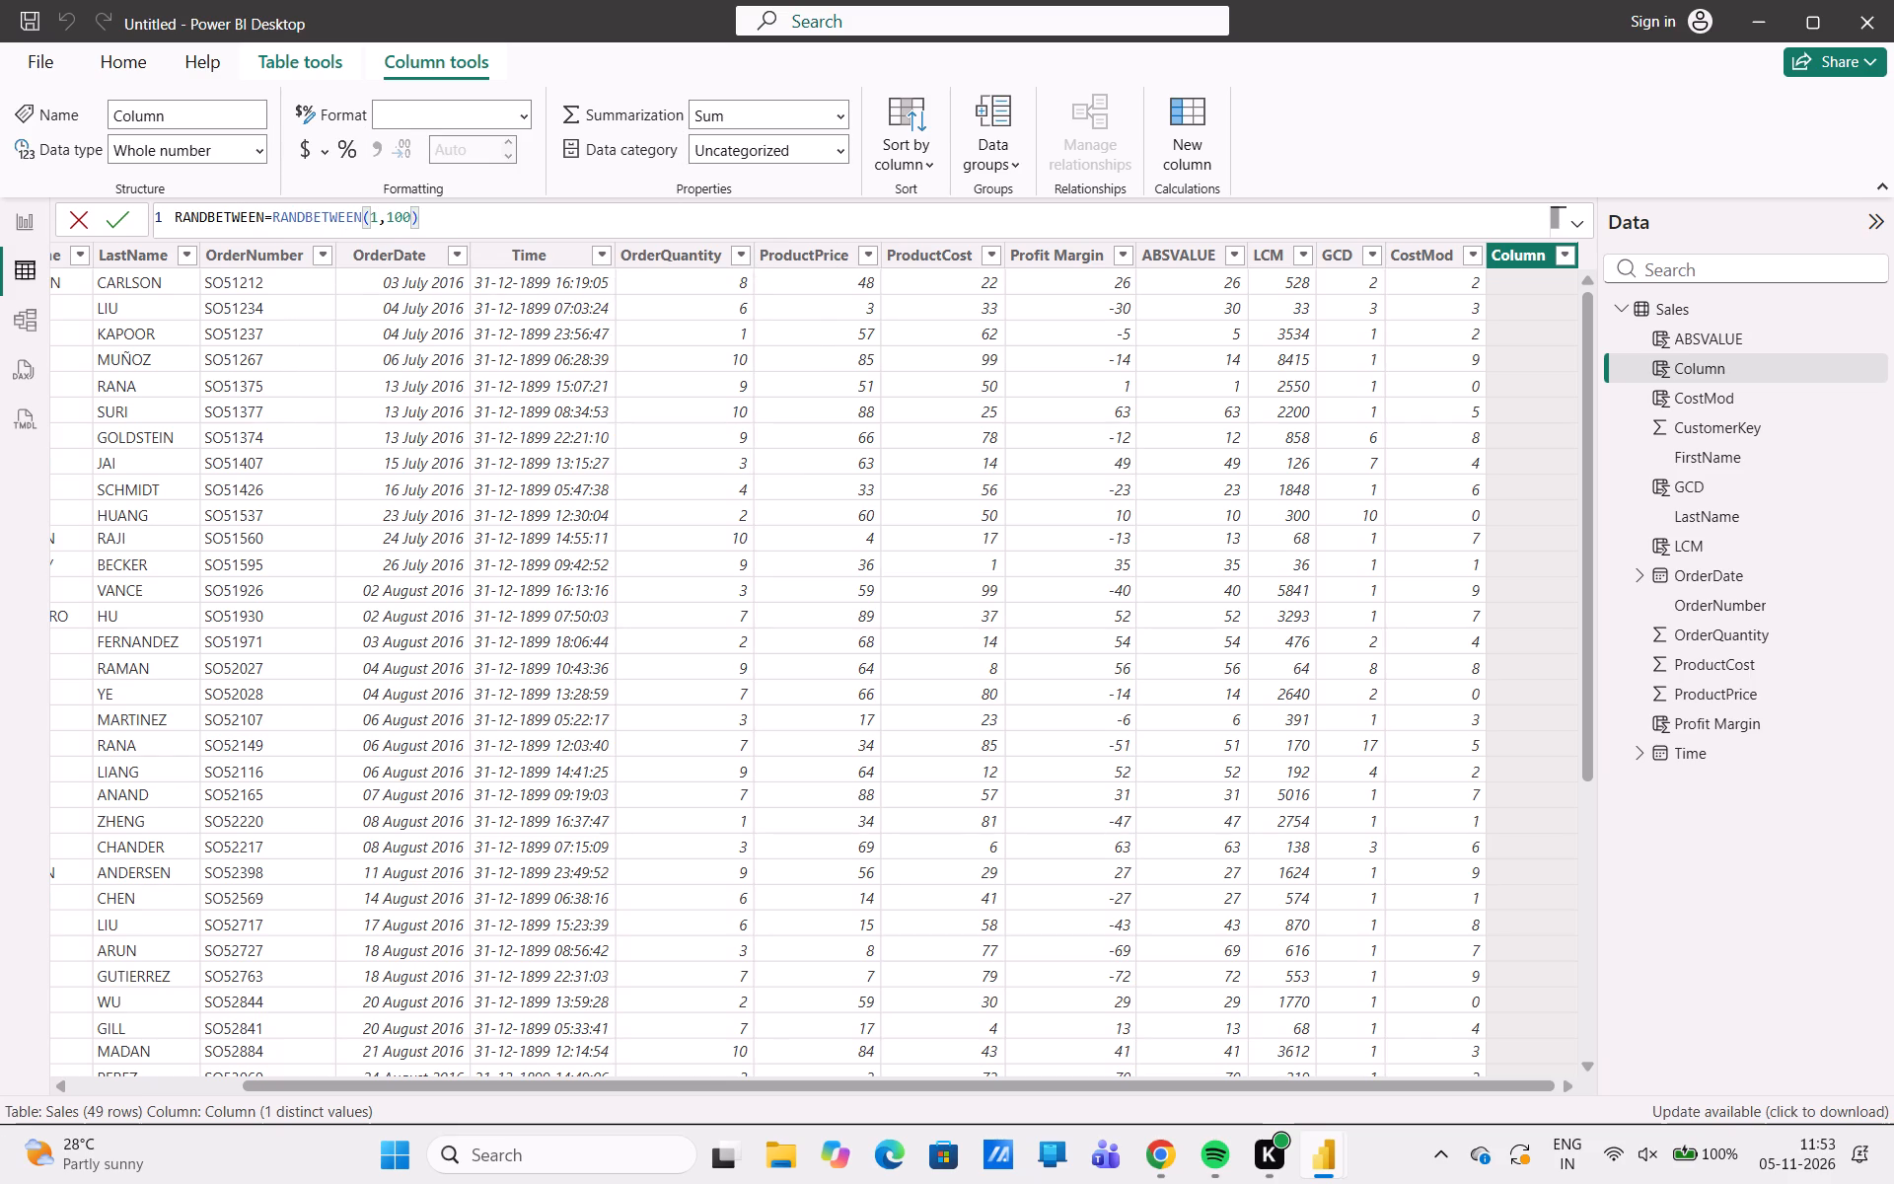
{"action": "left_click", "coordinate": [125, 212]}
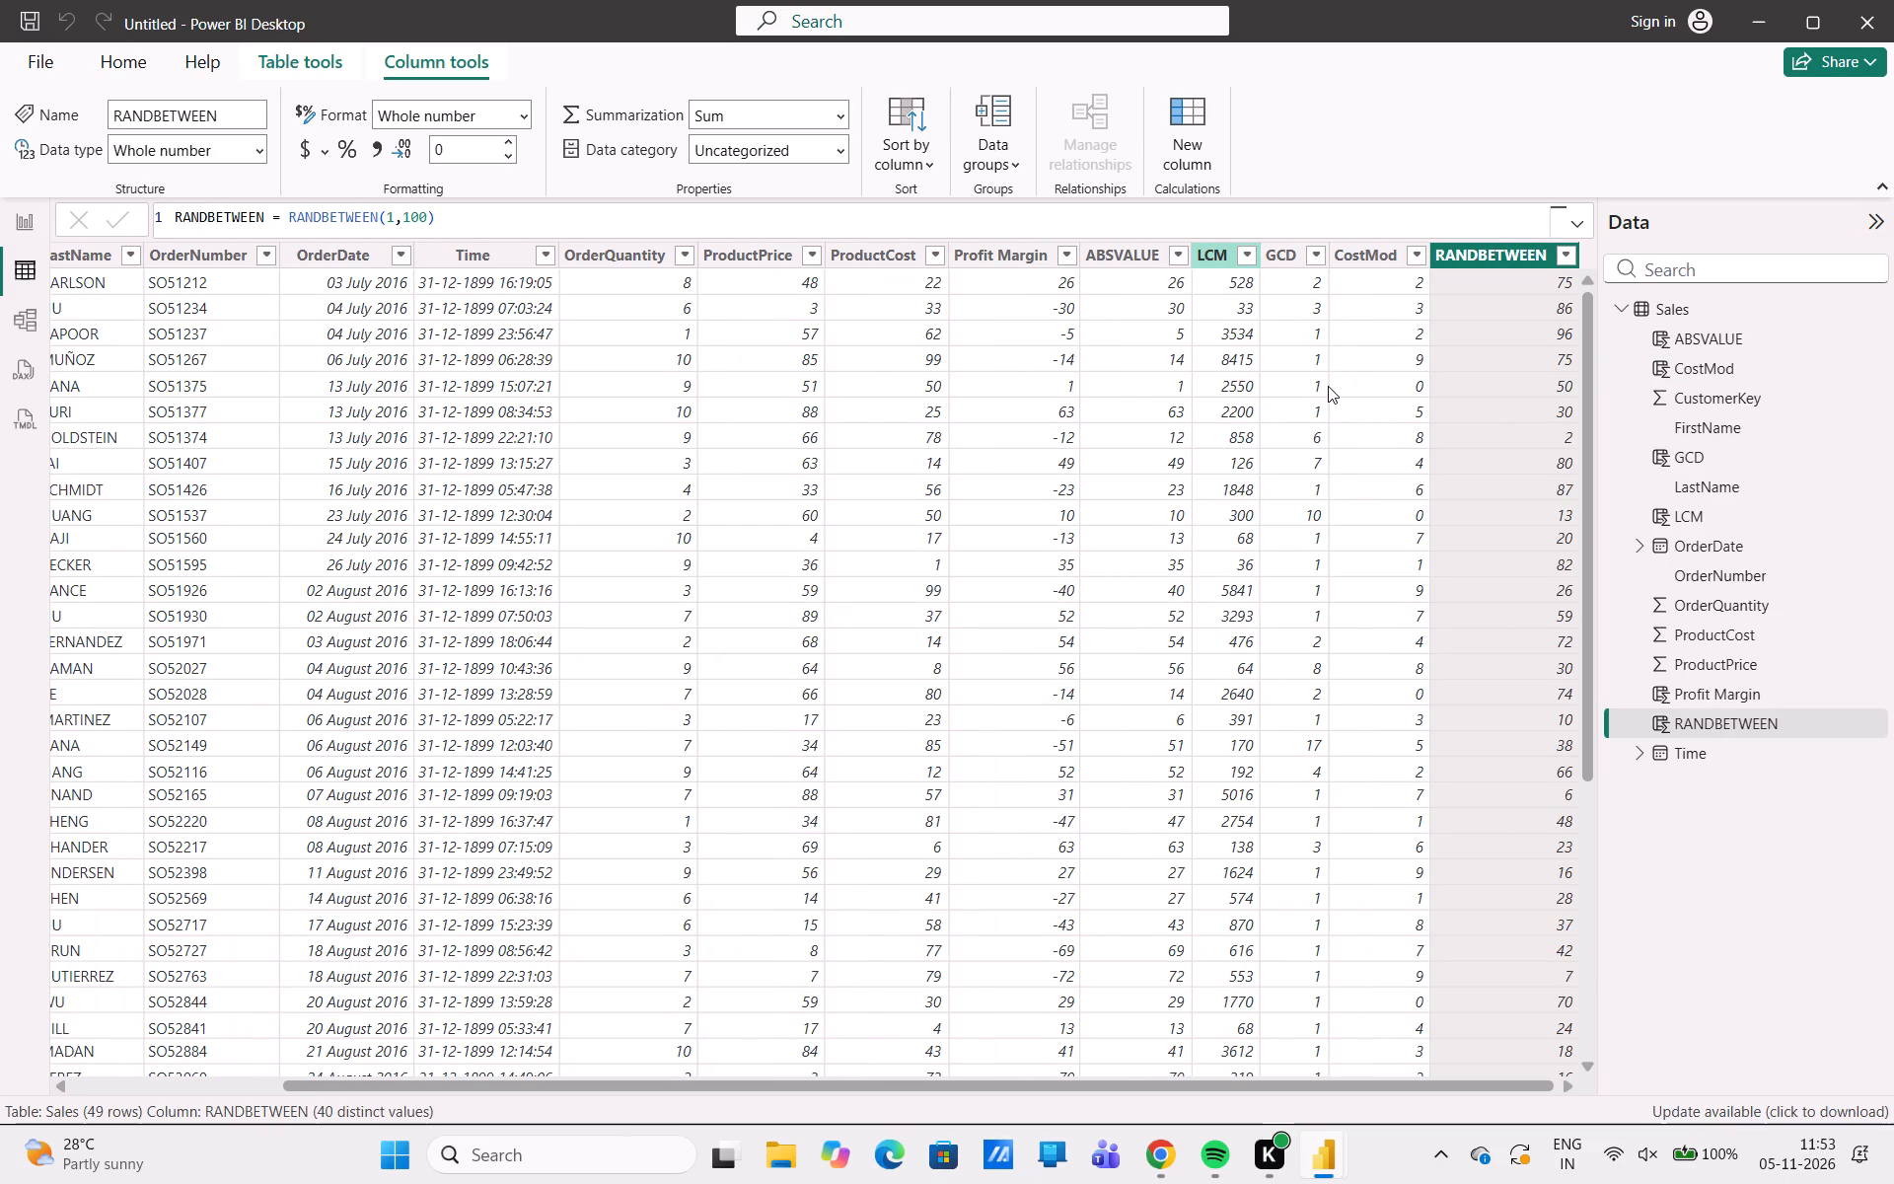
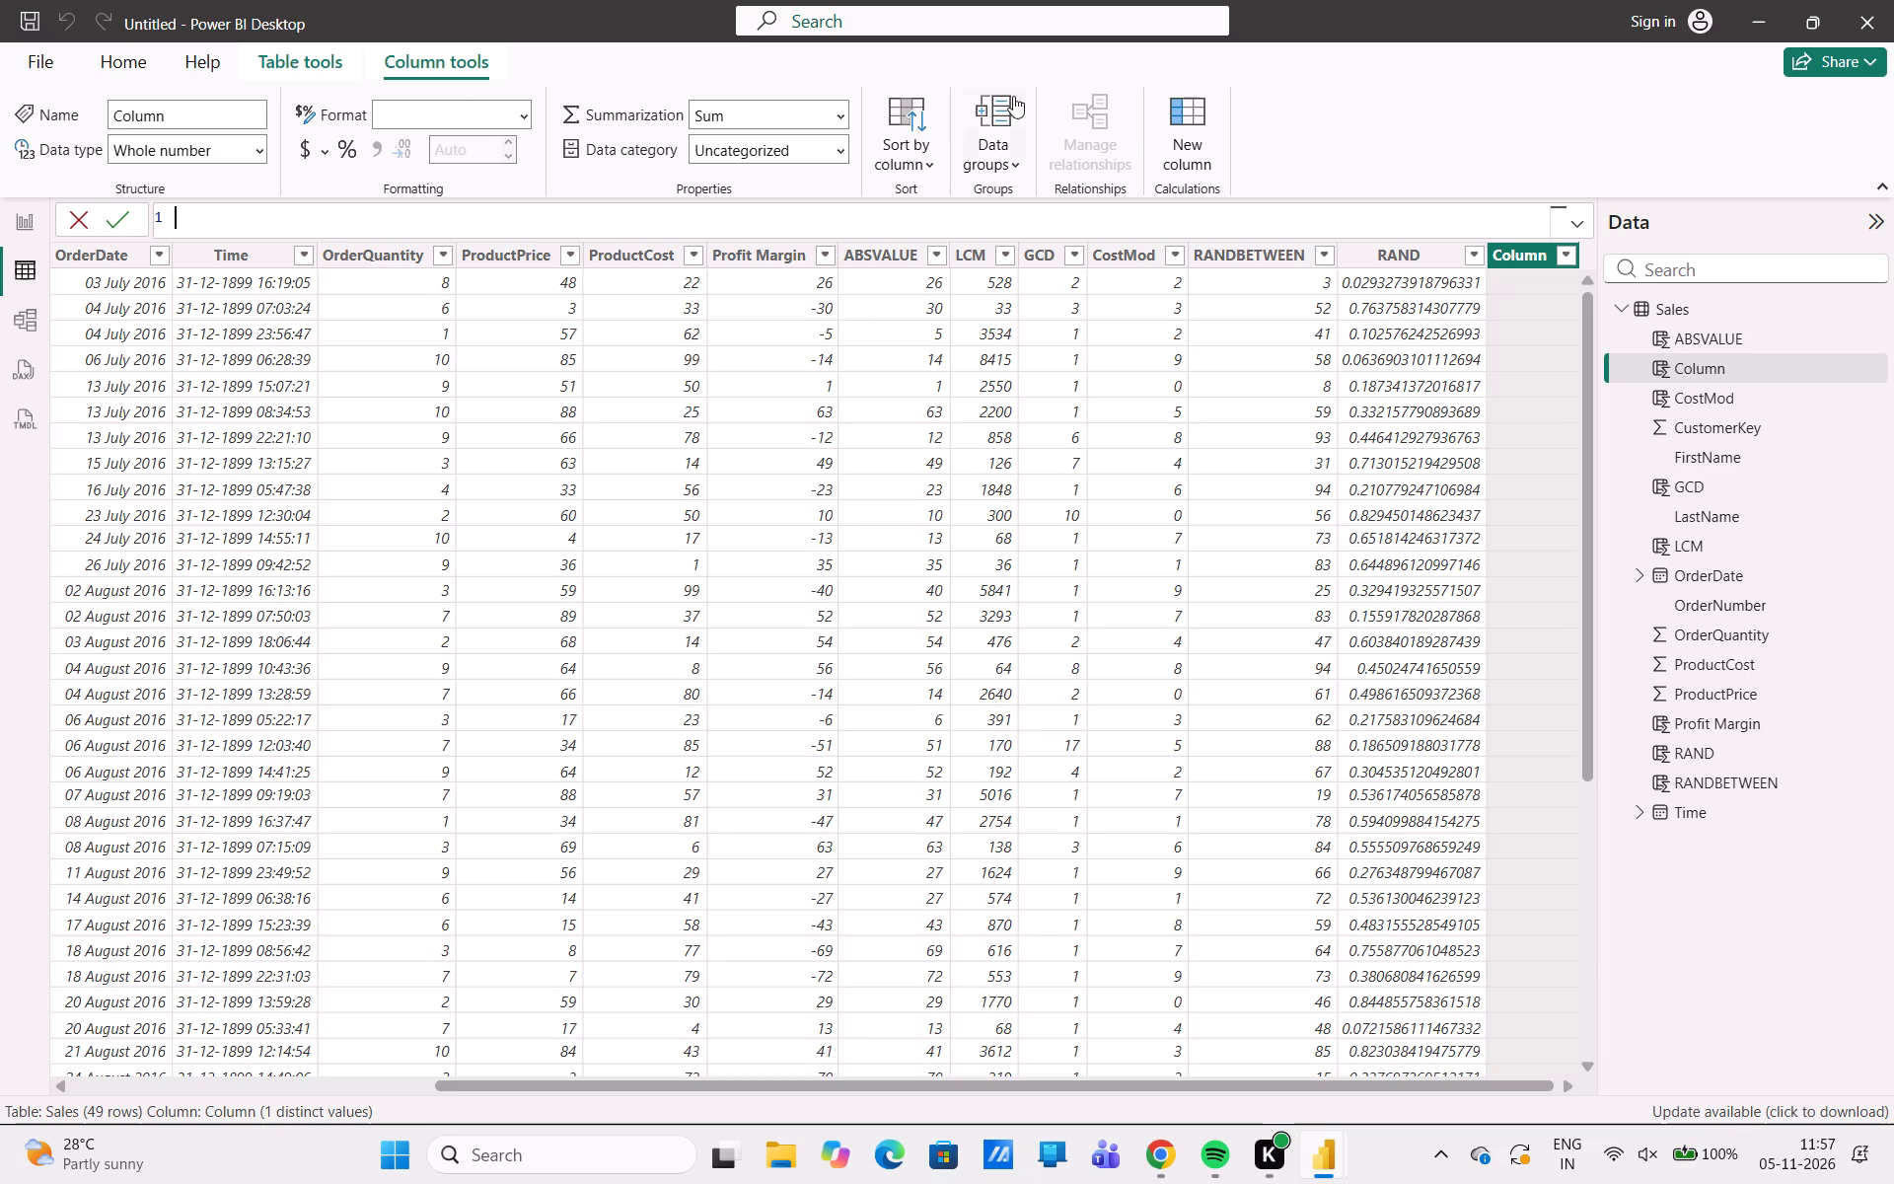
{"action": "scroll", "coordinate": [948, 164], "scroll_direction": "left", "scroll_amount": 1}
{"action": "left_click", "coordinate": [317, 66]}
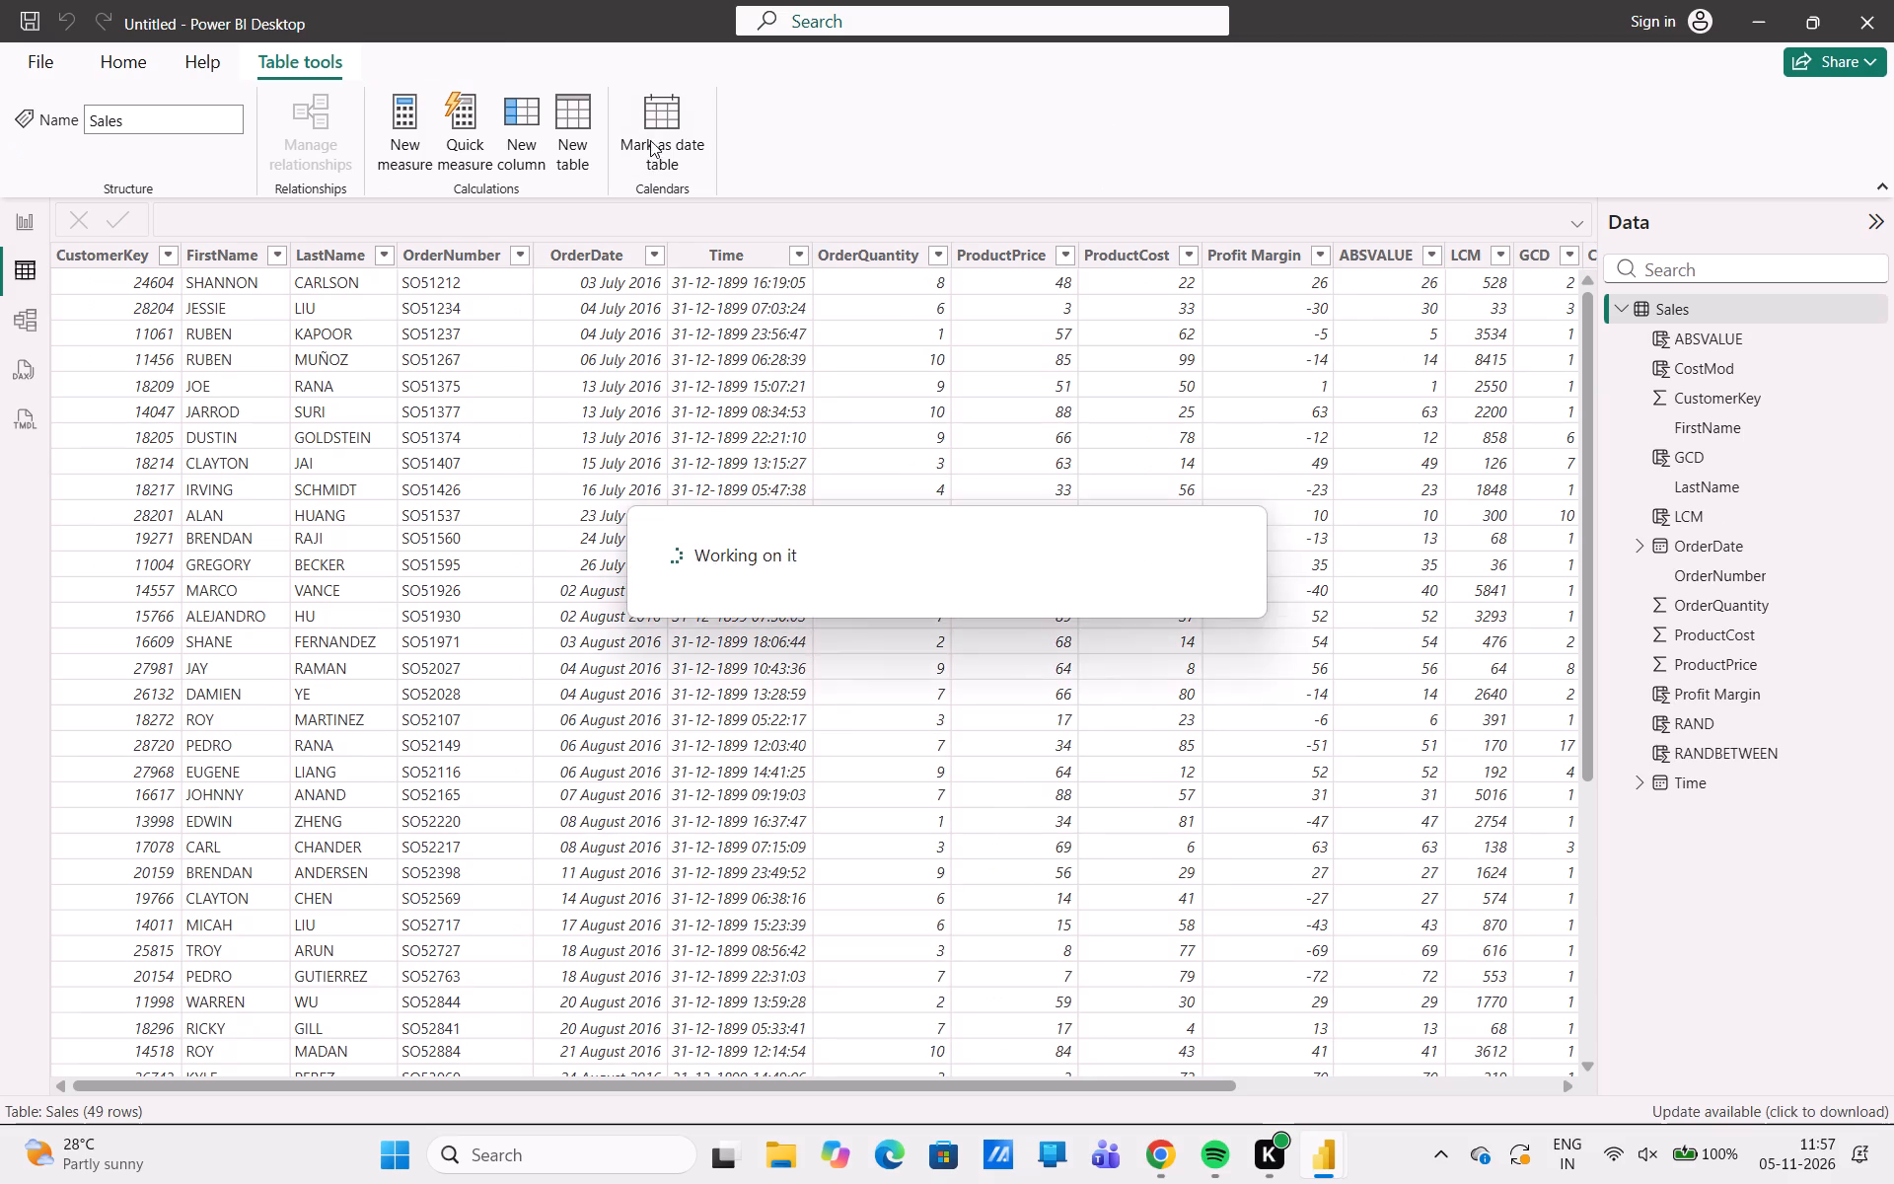
{"action": "scroll", "coordinate": [892, 470], "scroll_direction": "left", "scroll_amount": 5}
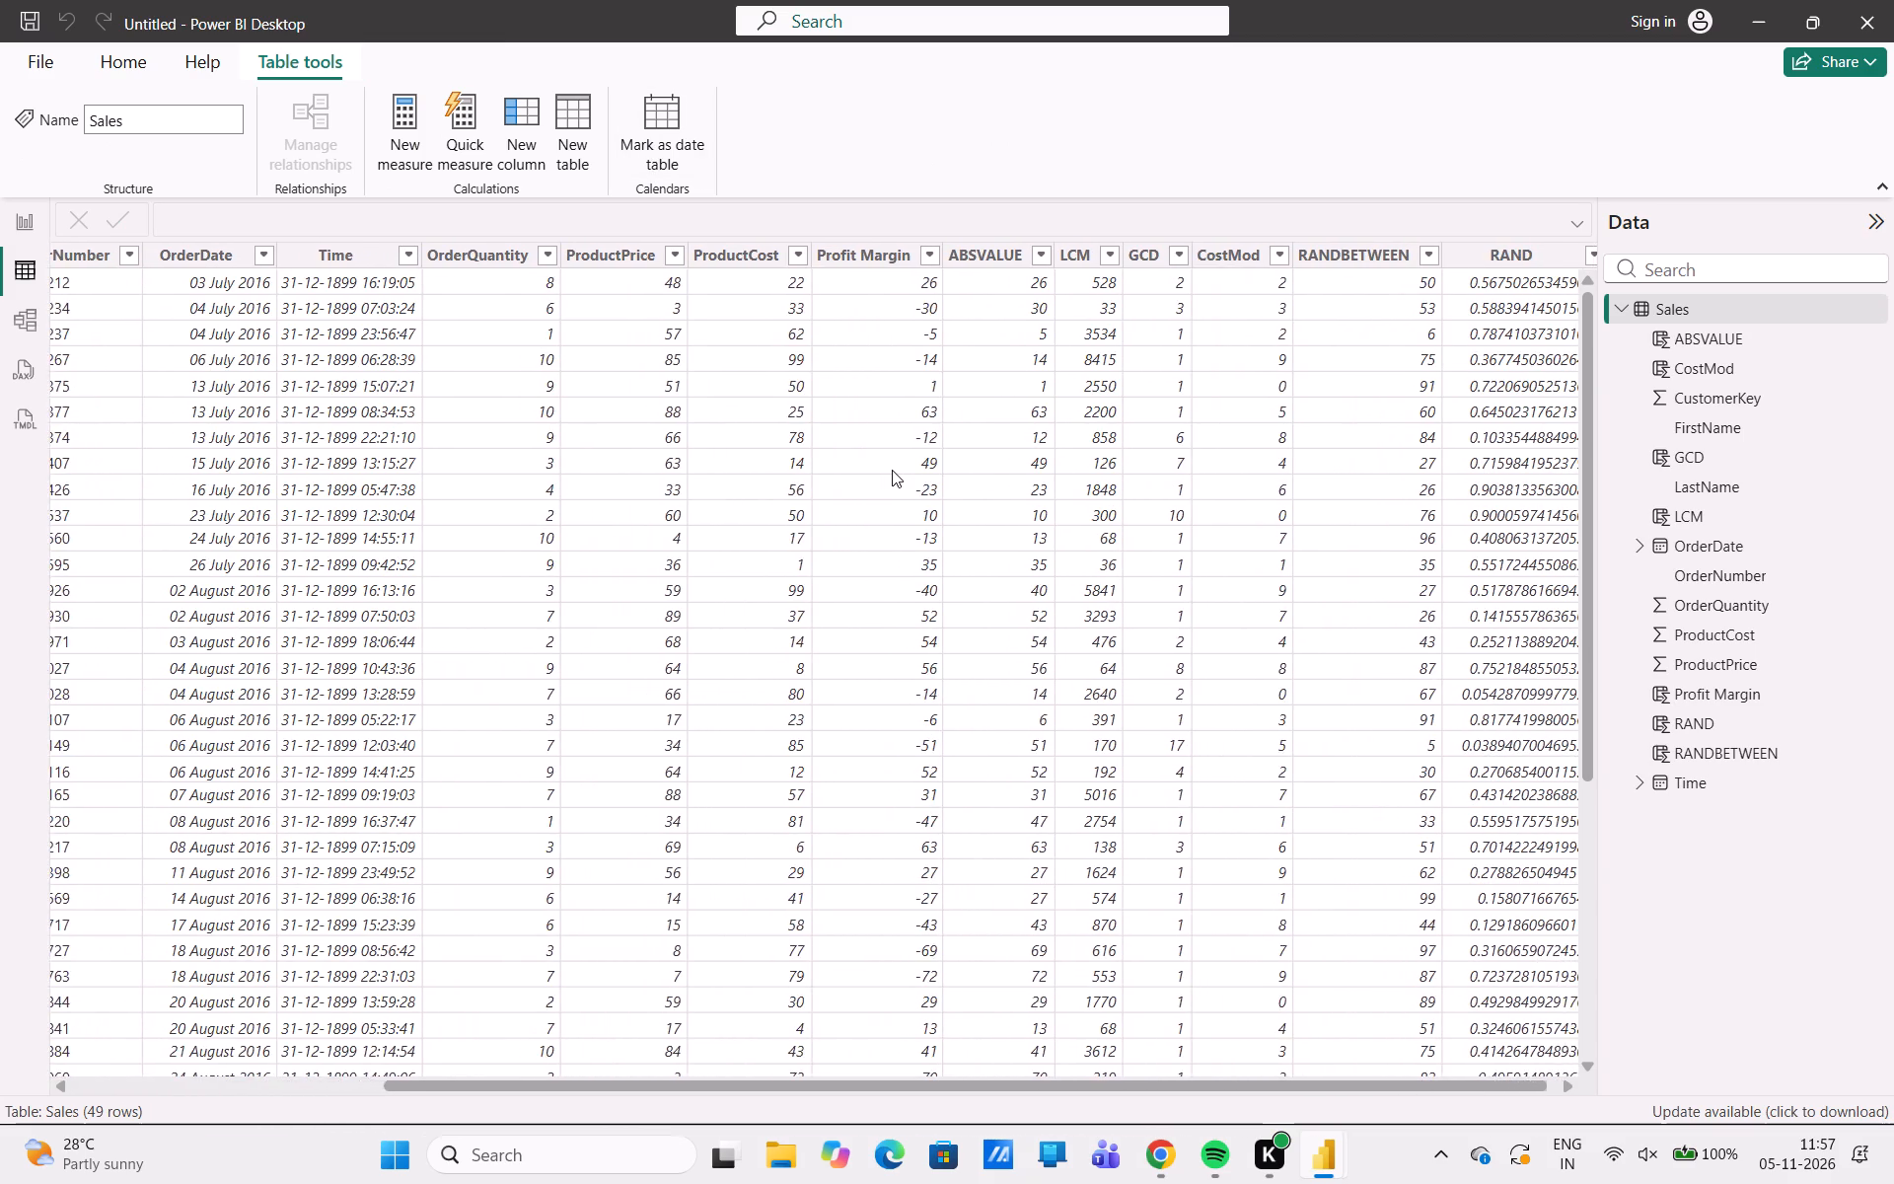
{"action": "scroll", "coordinate": [892, 470], "scroll_direction": "left", "scroll_amount": 1}
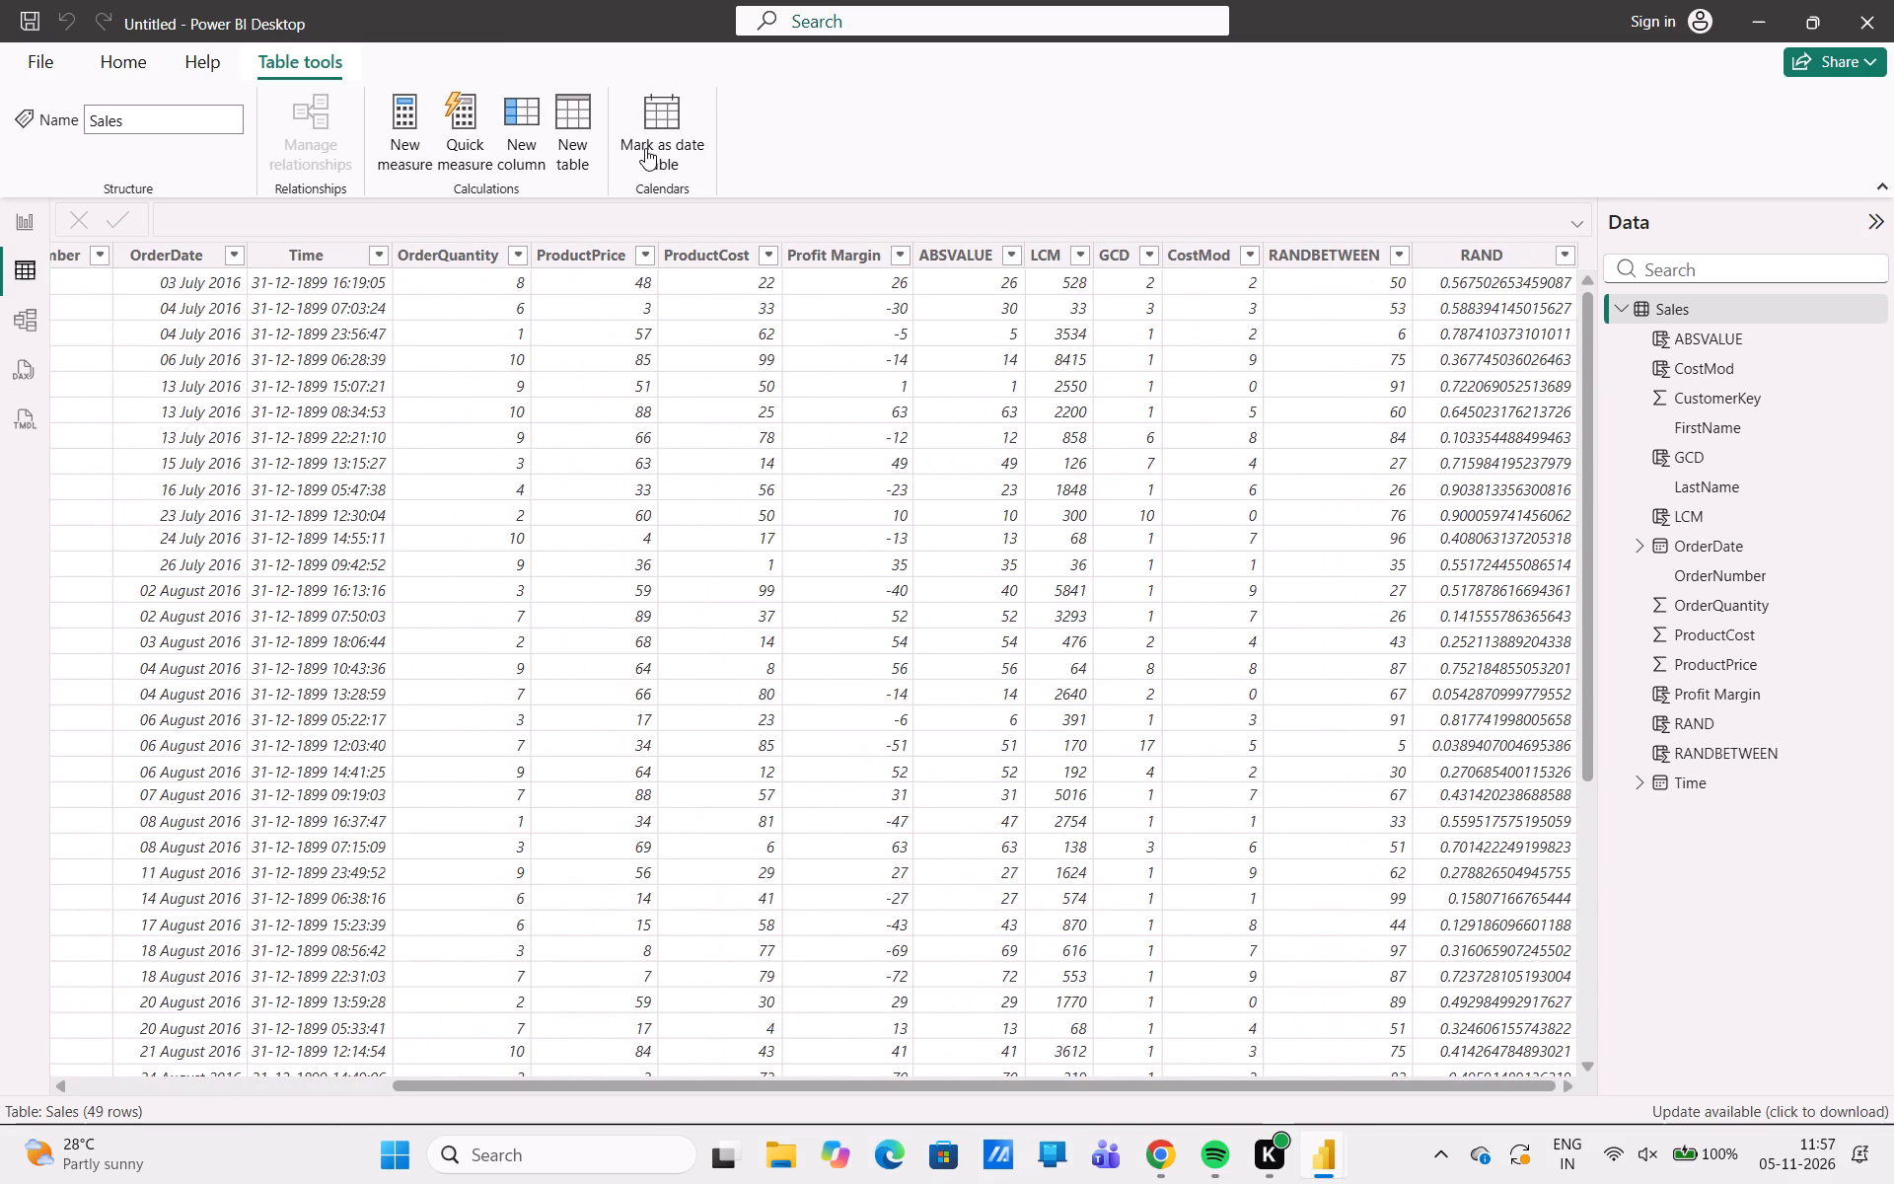
Create a new measure in the Sales table and enter the name MeasureForOrderQuantity in its formula.
{"action": "left_click", "coordinate": [407, 148]}
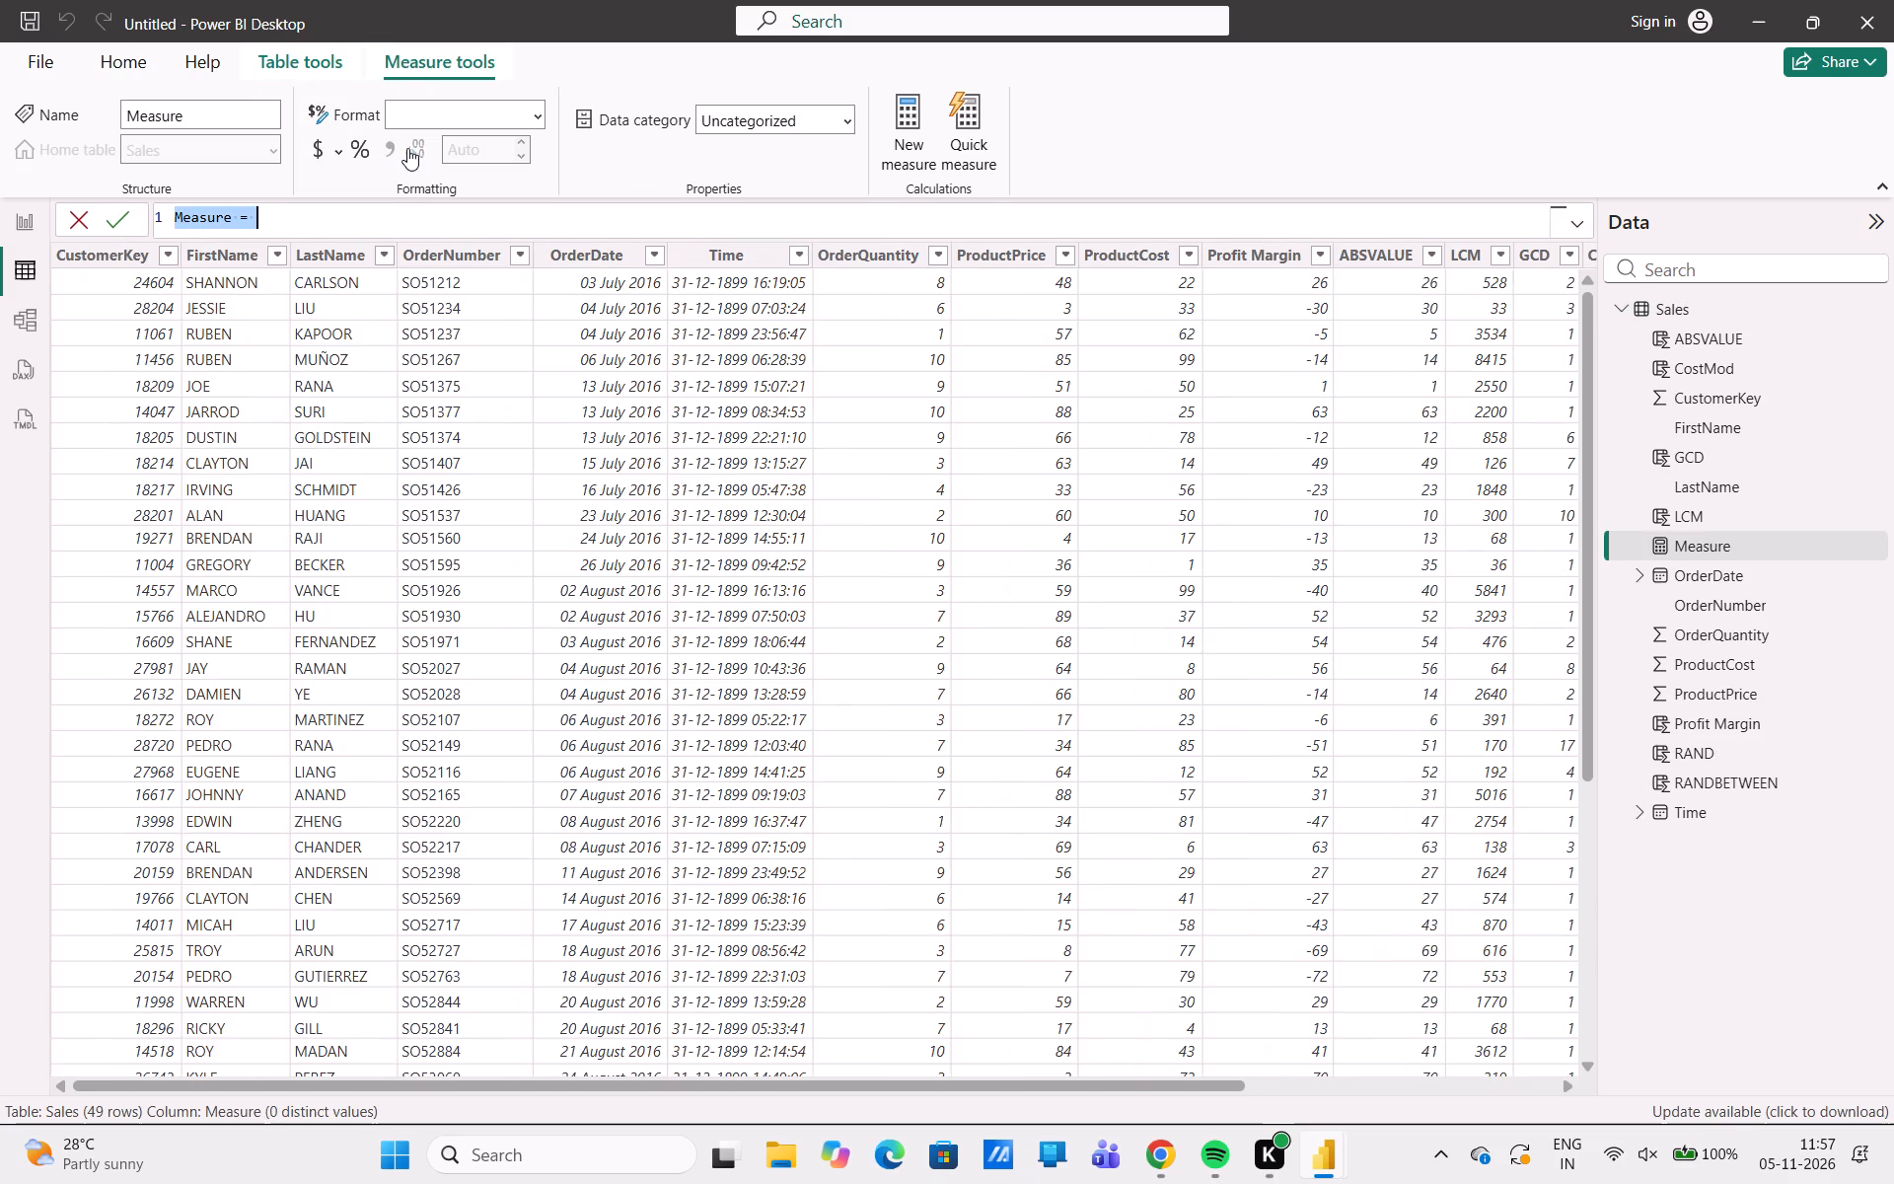
{"action": "key", "text": "BackSpace"}
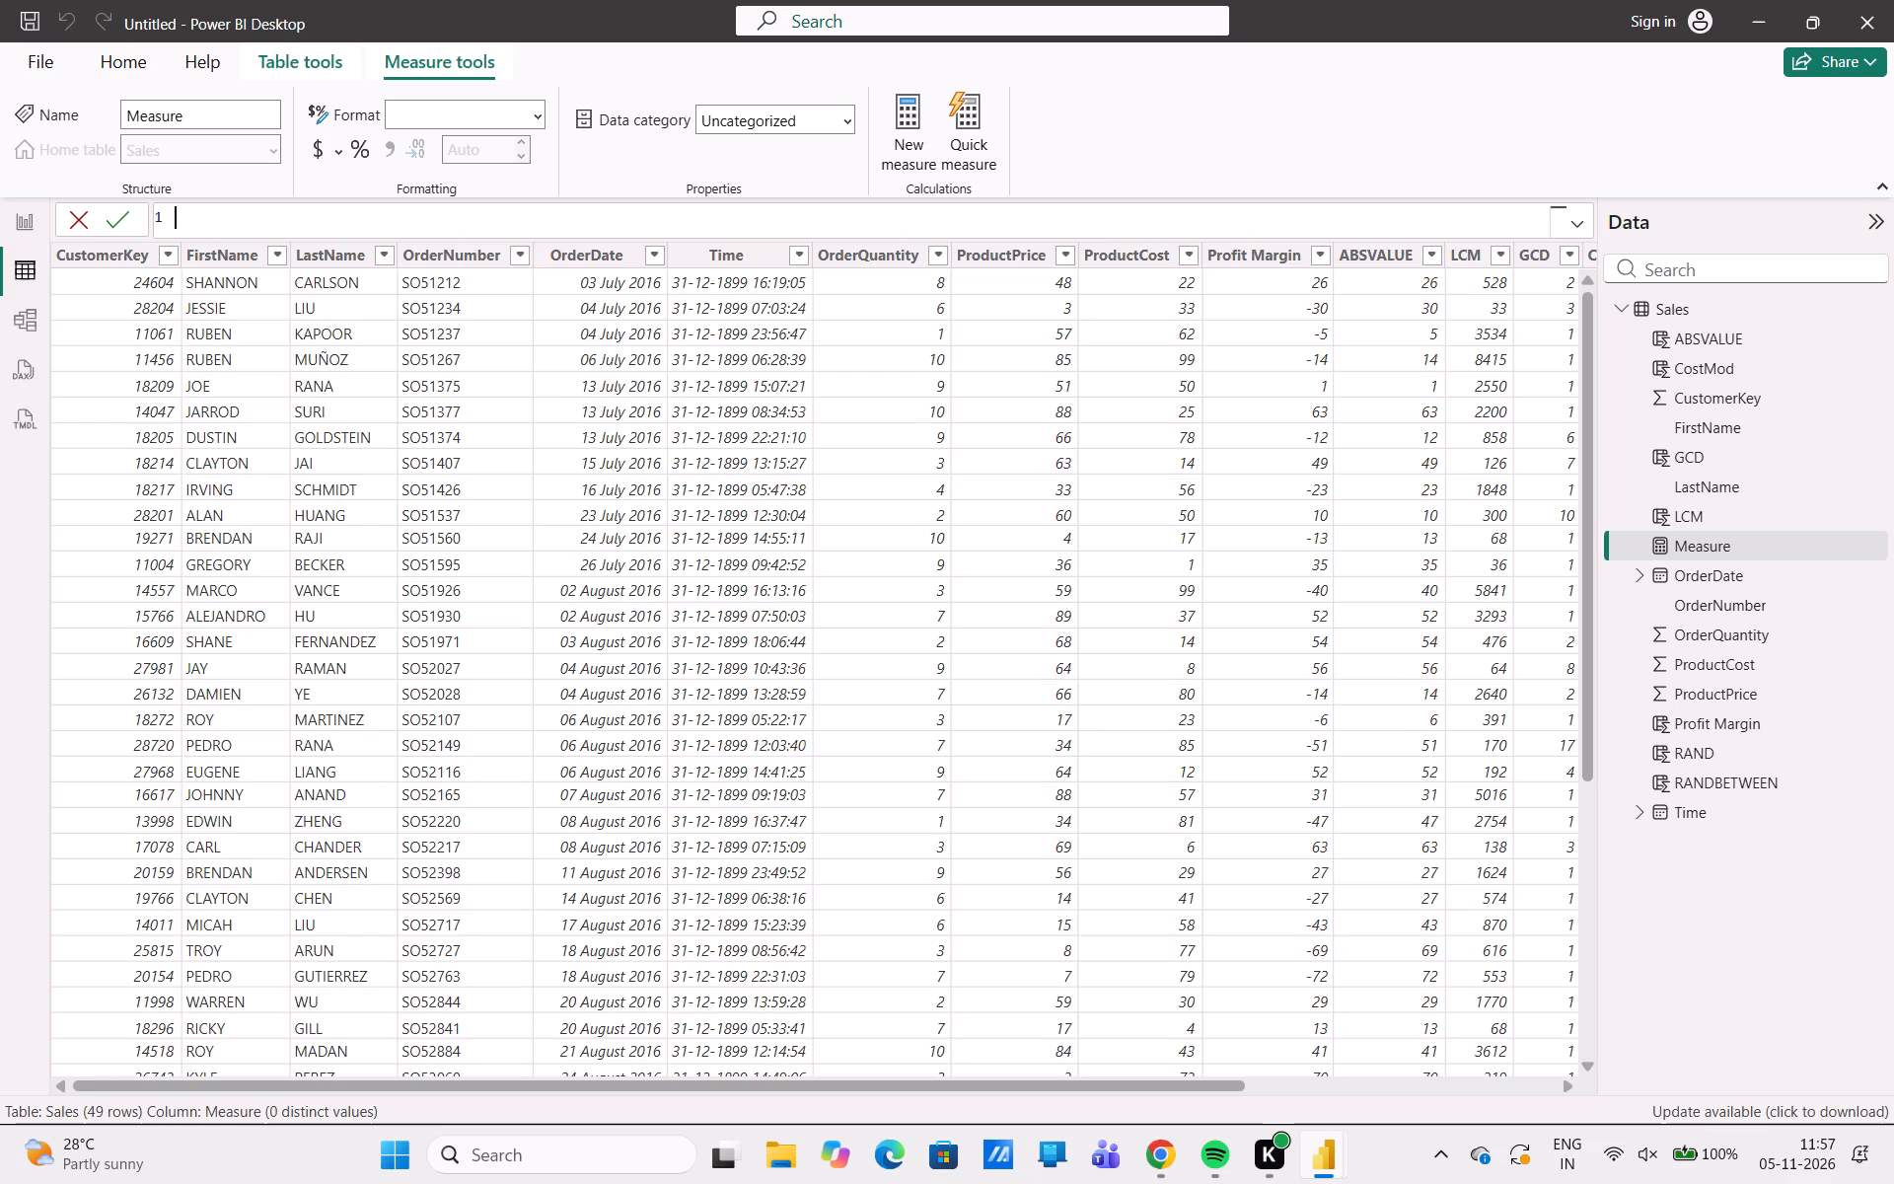
{"action": "type", "text": "ear"}
{"action": "key", "text": "BackSpace"}
{"action": "type", "text": "sure"}
{"action": "key", "text": "BackSpace"}
{"action": "type", "text": "or"}
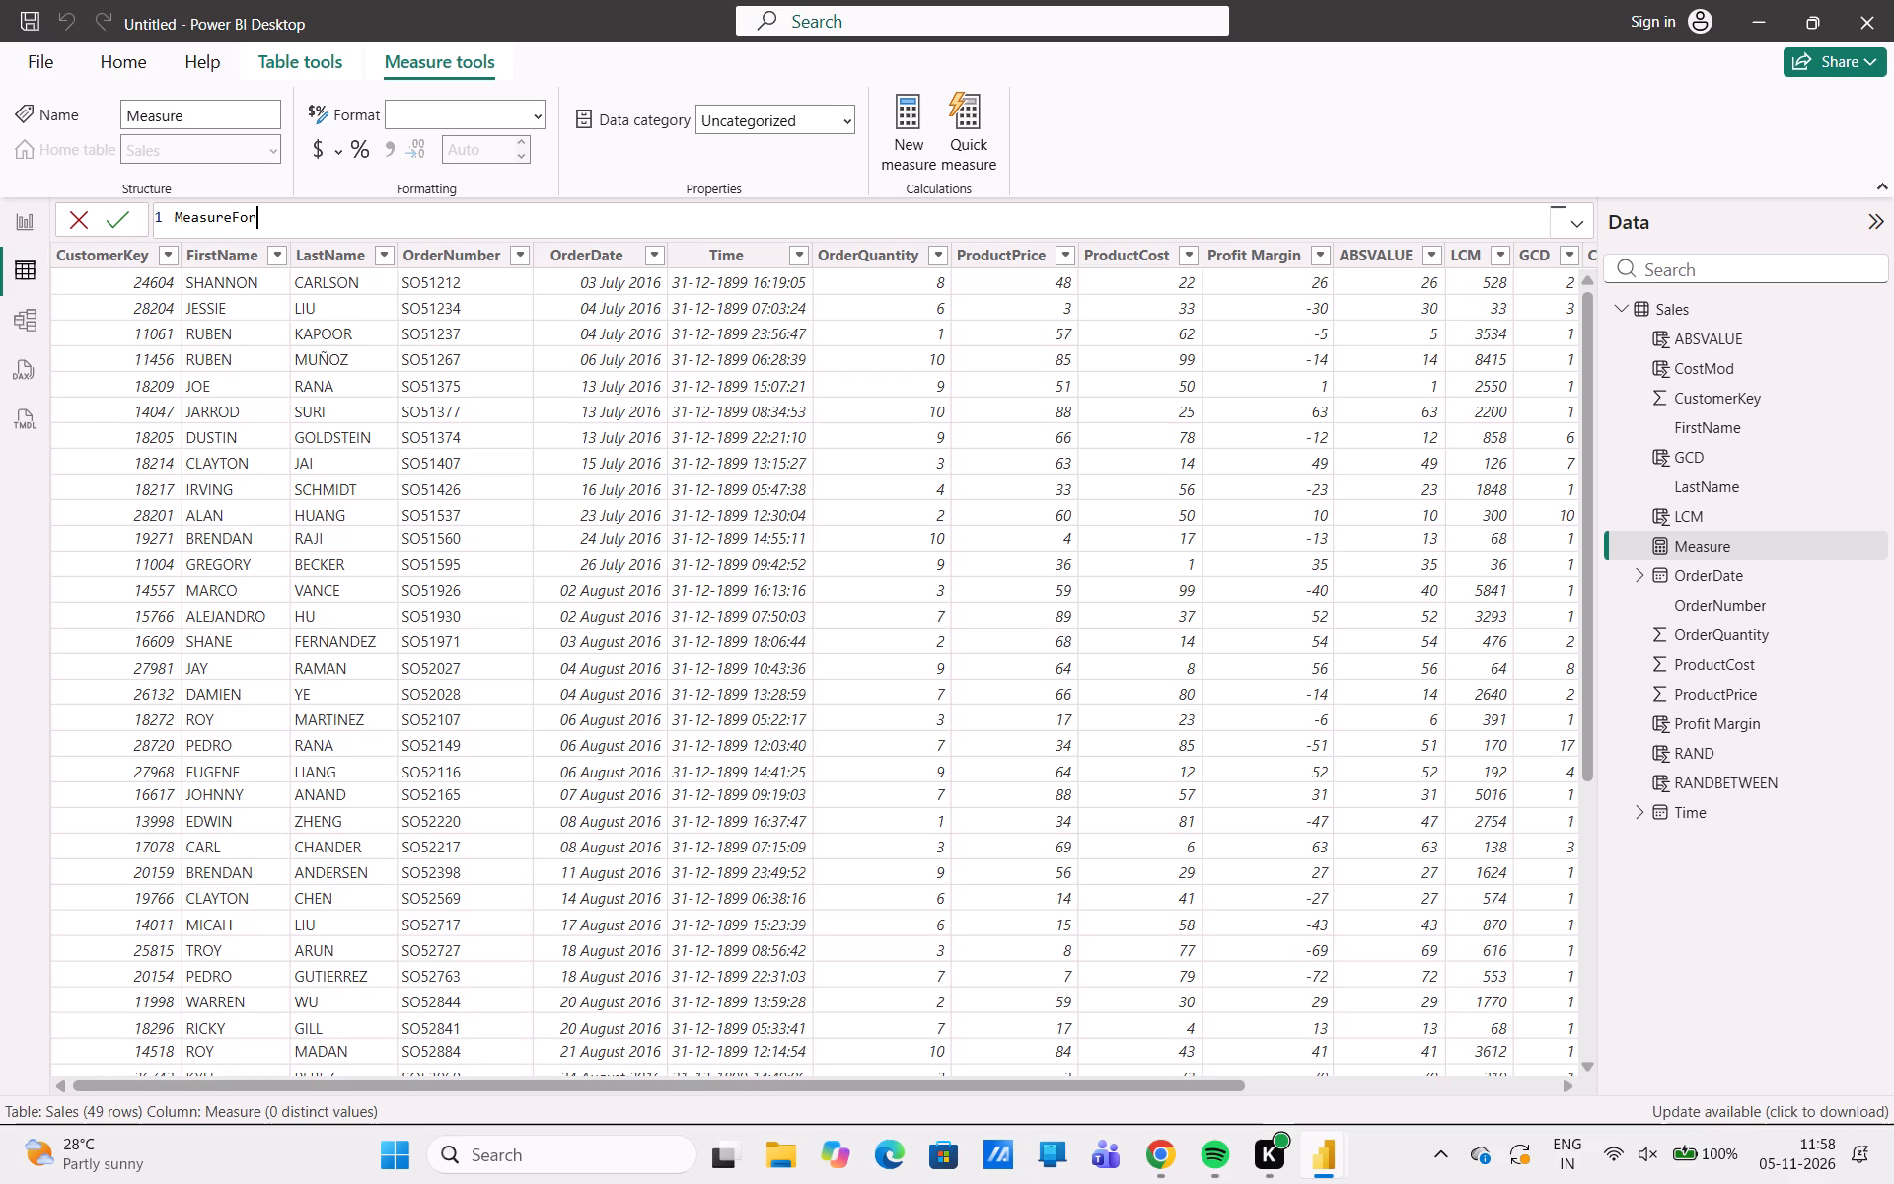
{"action": "type", "text": "rder"}
{"action": "type", "text": "uantity"}
Change the capitalisation of the new measure's name to MeasureFORORDERQUANTITY.
{"action": "key", "text": "BackSpace"}
{"action": "key", "text": "BackSpace"}
{"action": "key", "text": "BackSpace"}
{"action": "key", "text": "BackSpace"}
{"action": "key", "text": "BackSpace"}
{"action": "key", "text": "BackSpace"}
{"action": "key", "text": "BackSpace"}
{"action": "key", "text": "BackSpace"}
{"action": "key", "text": "BackSpace"}
{"action": "key", "text": "BackSpace"}
{"action": "key", "text": "BackSpace"}
{"action": "key", "text": "BackSpace"}
{"action": "key", "text": "BackSpace"}
{"action": "key", "text": "BackSpace"}
{"action": "key", "text": "BackSpace"}
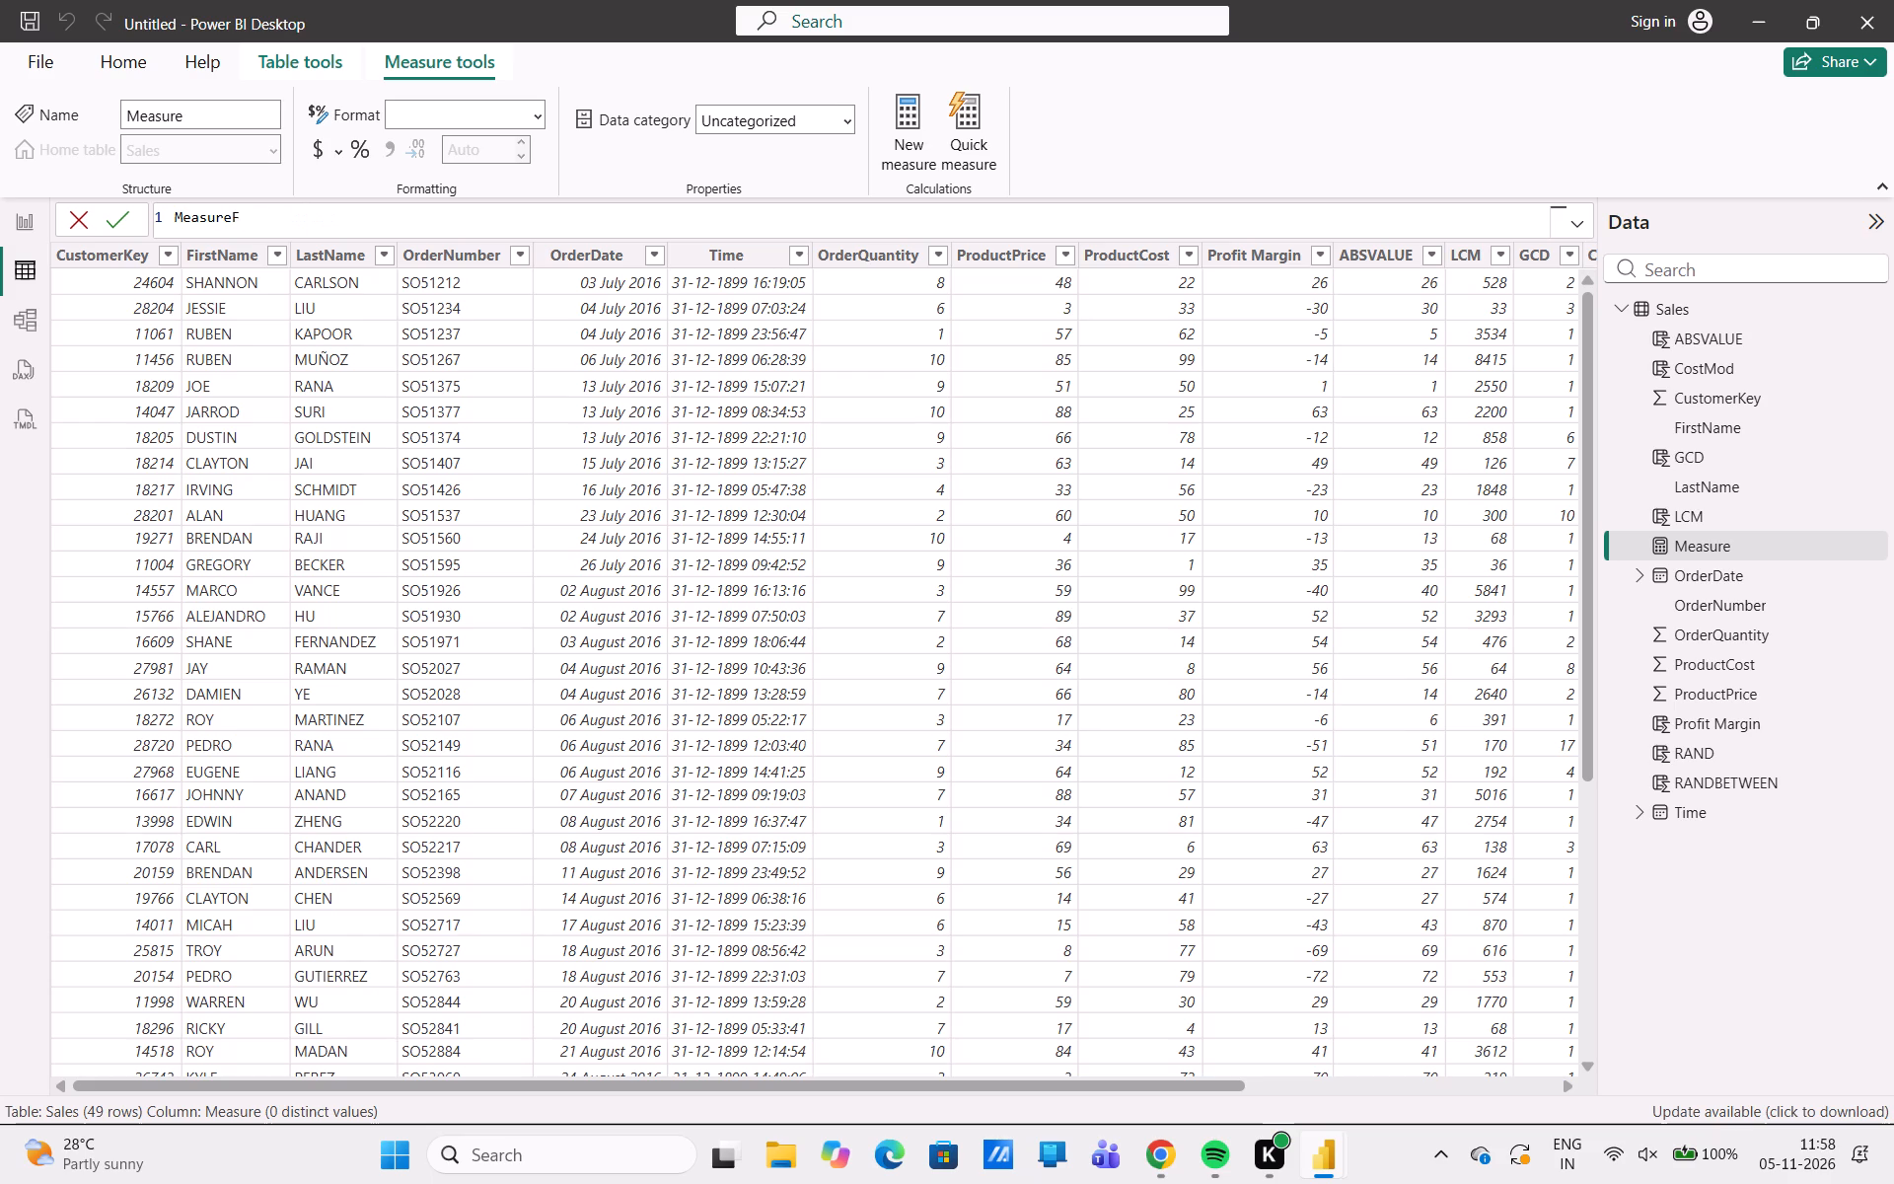
{"action": "type", "text": "OR"}
{"action": "type", "text": "ORDERQUANTITY"}
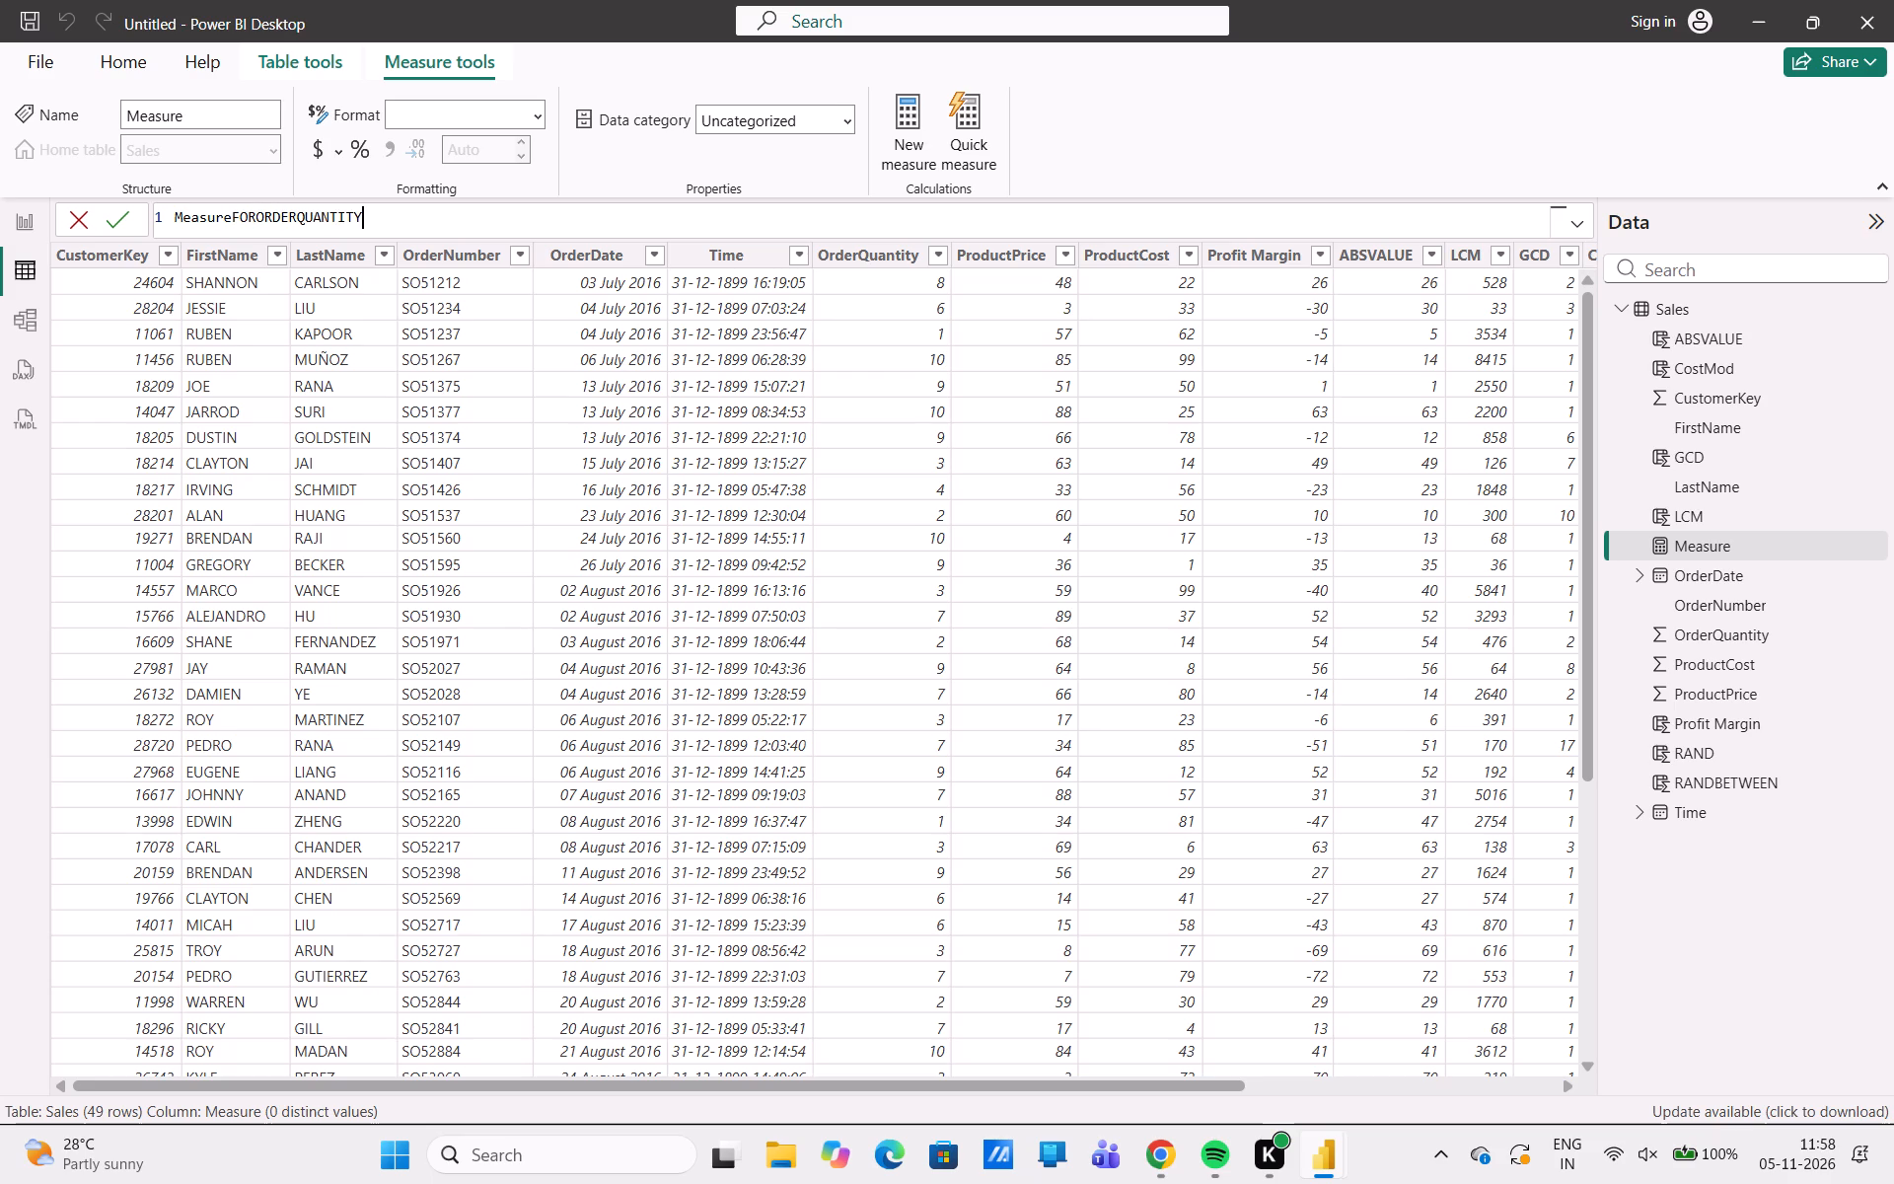
Define the MeasureFORORDERQUANTITY formula with the MEDIAN function, opening its column argument.
{"action": "type", "text": "=ME"}
{"action": "key", "text": "Return"}
{"action": "key", "text": "shift+parenleft"}
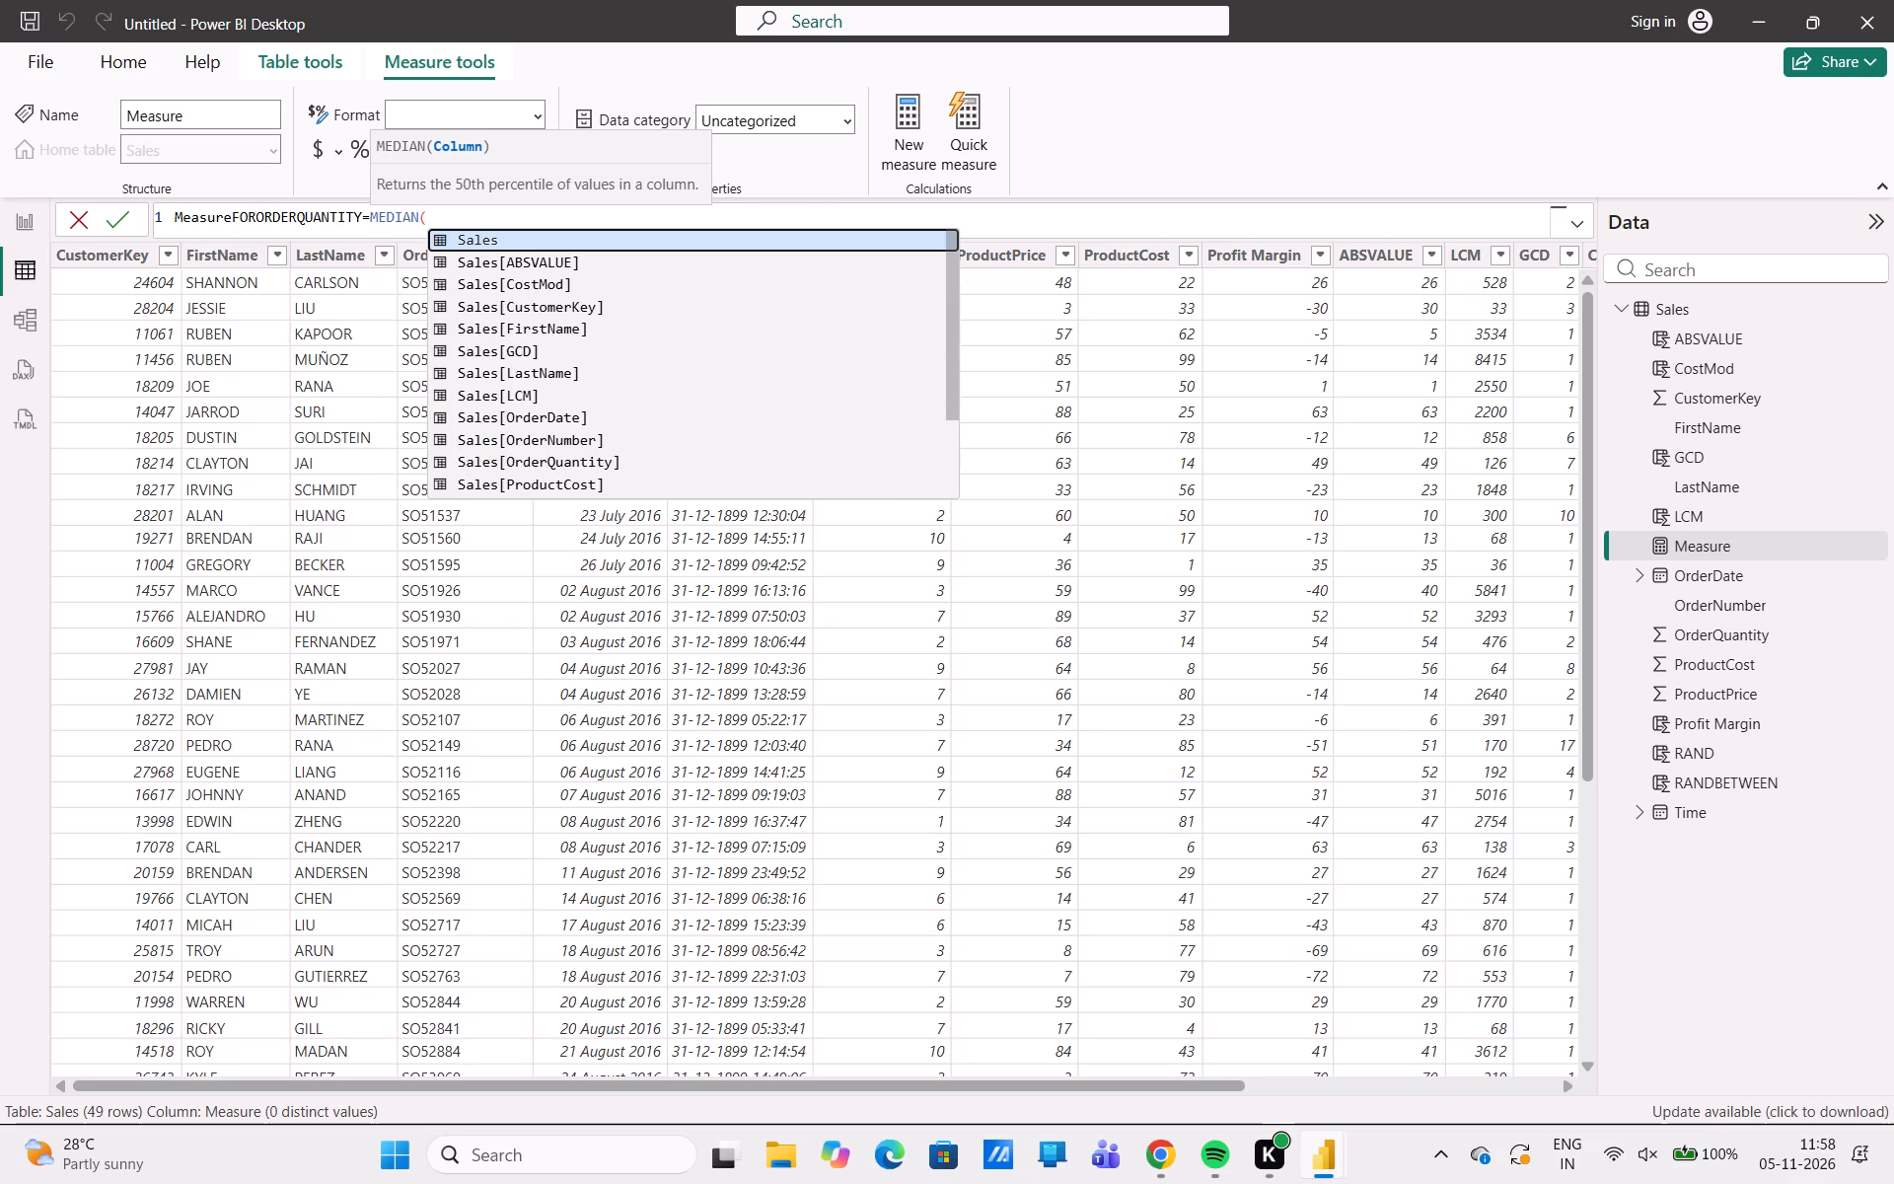
{"action": "key", "text": "BackSpace"}
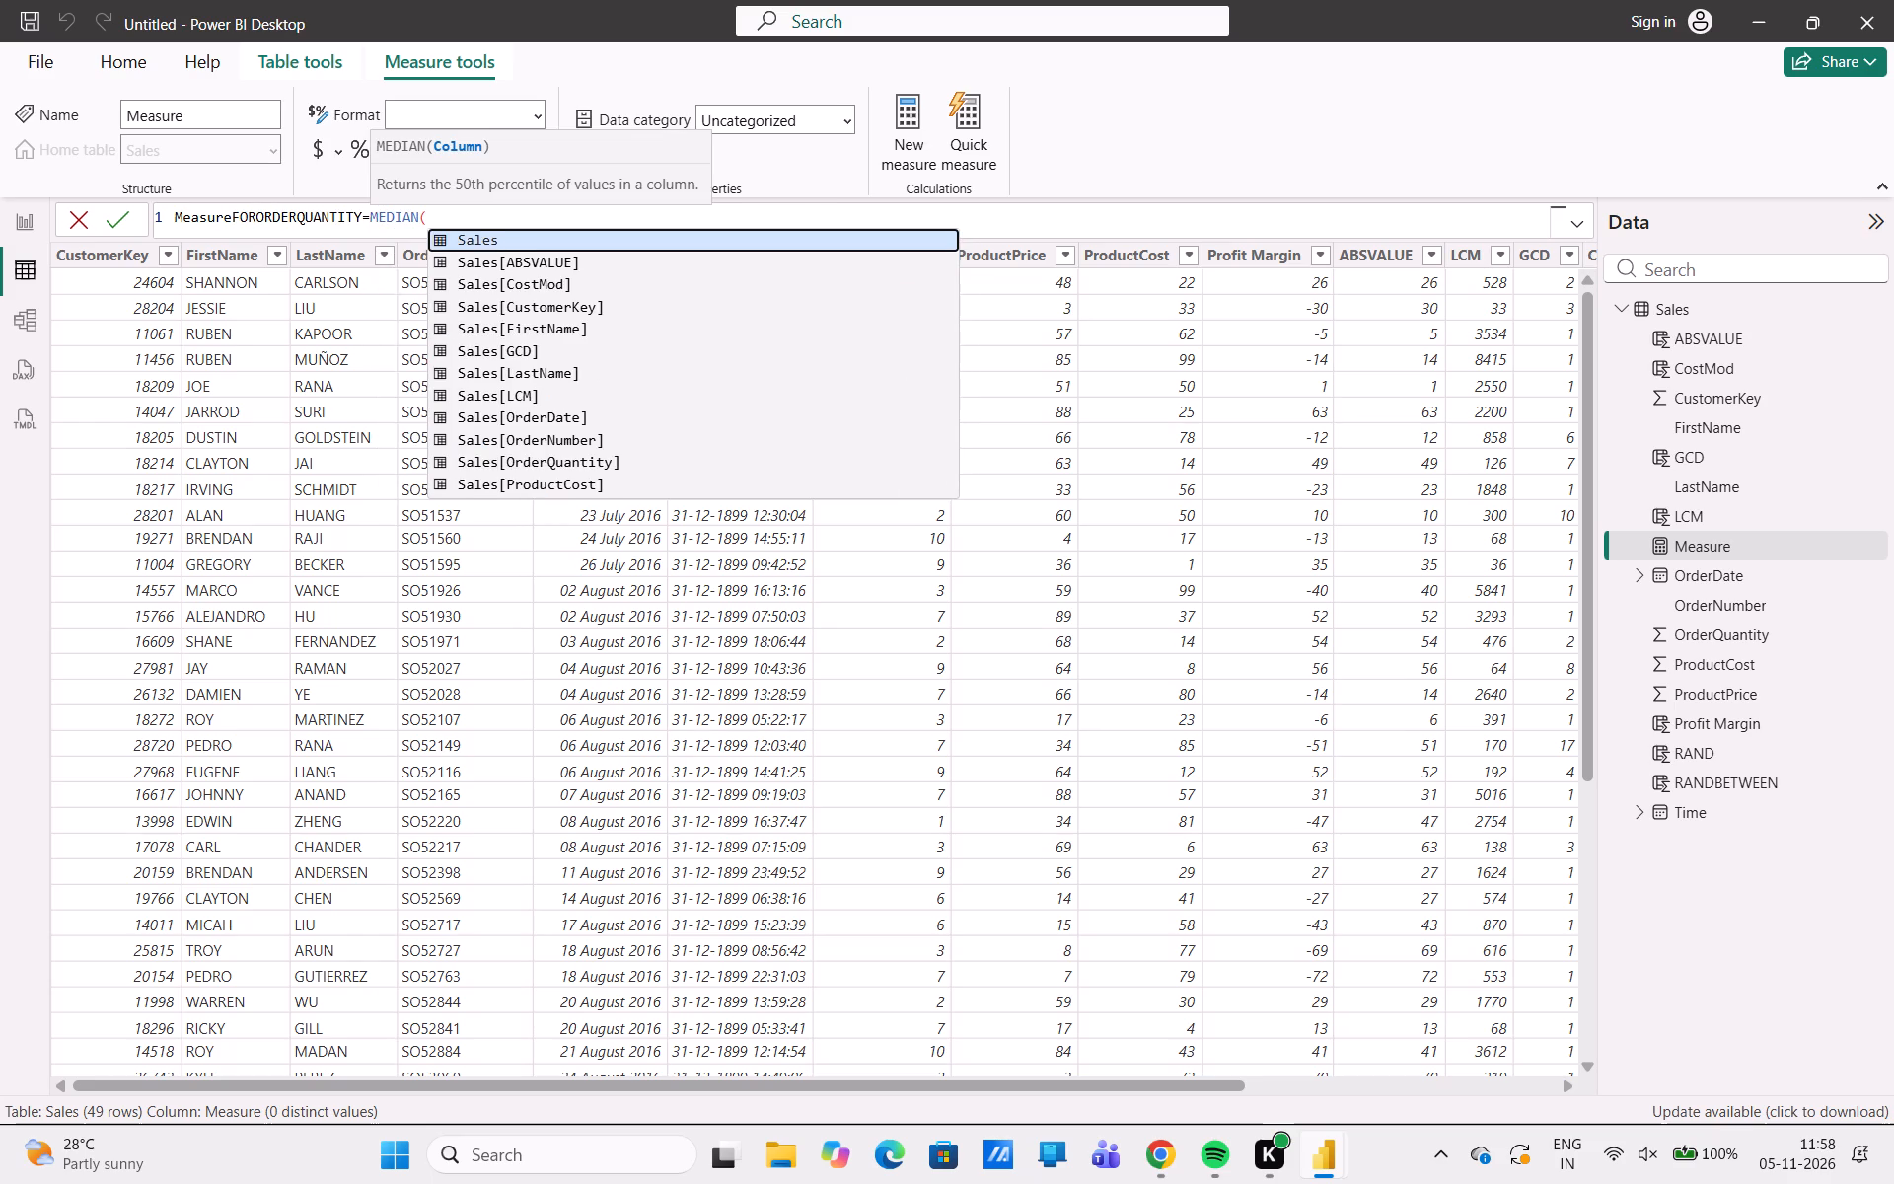
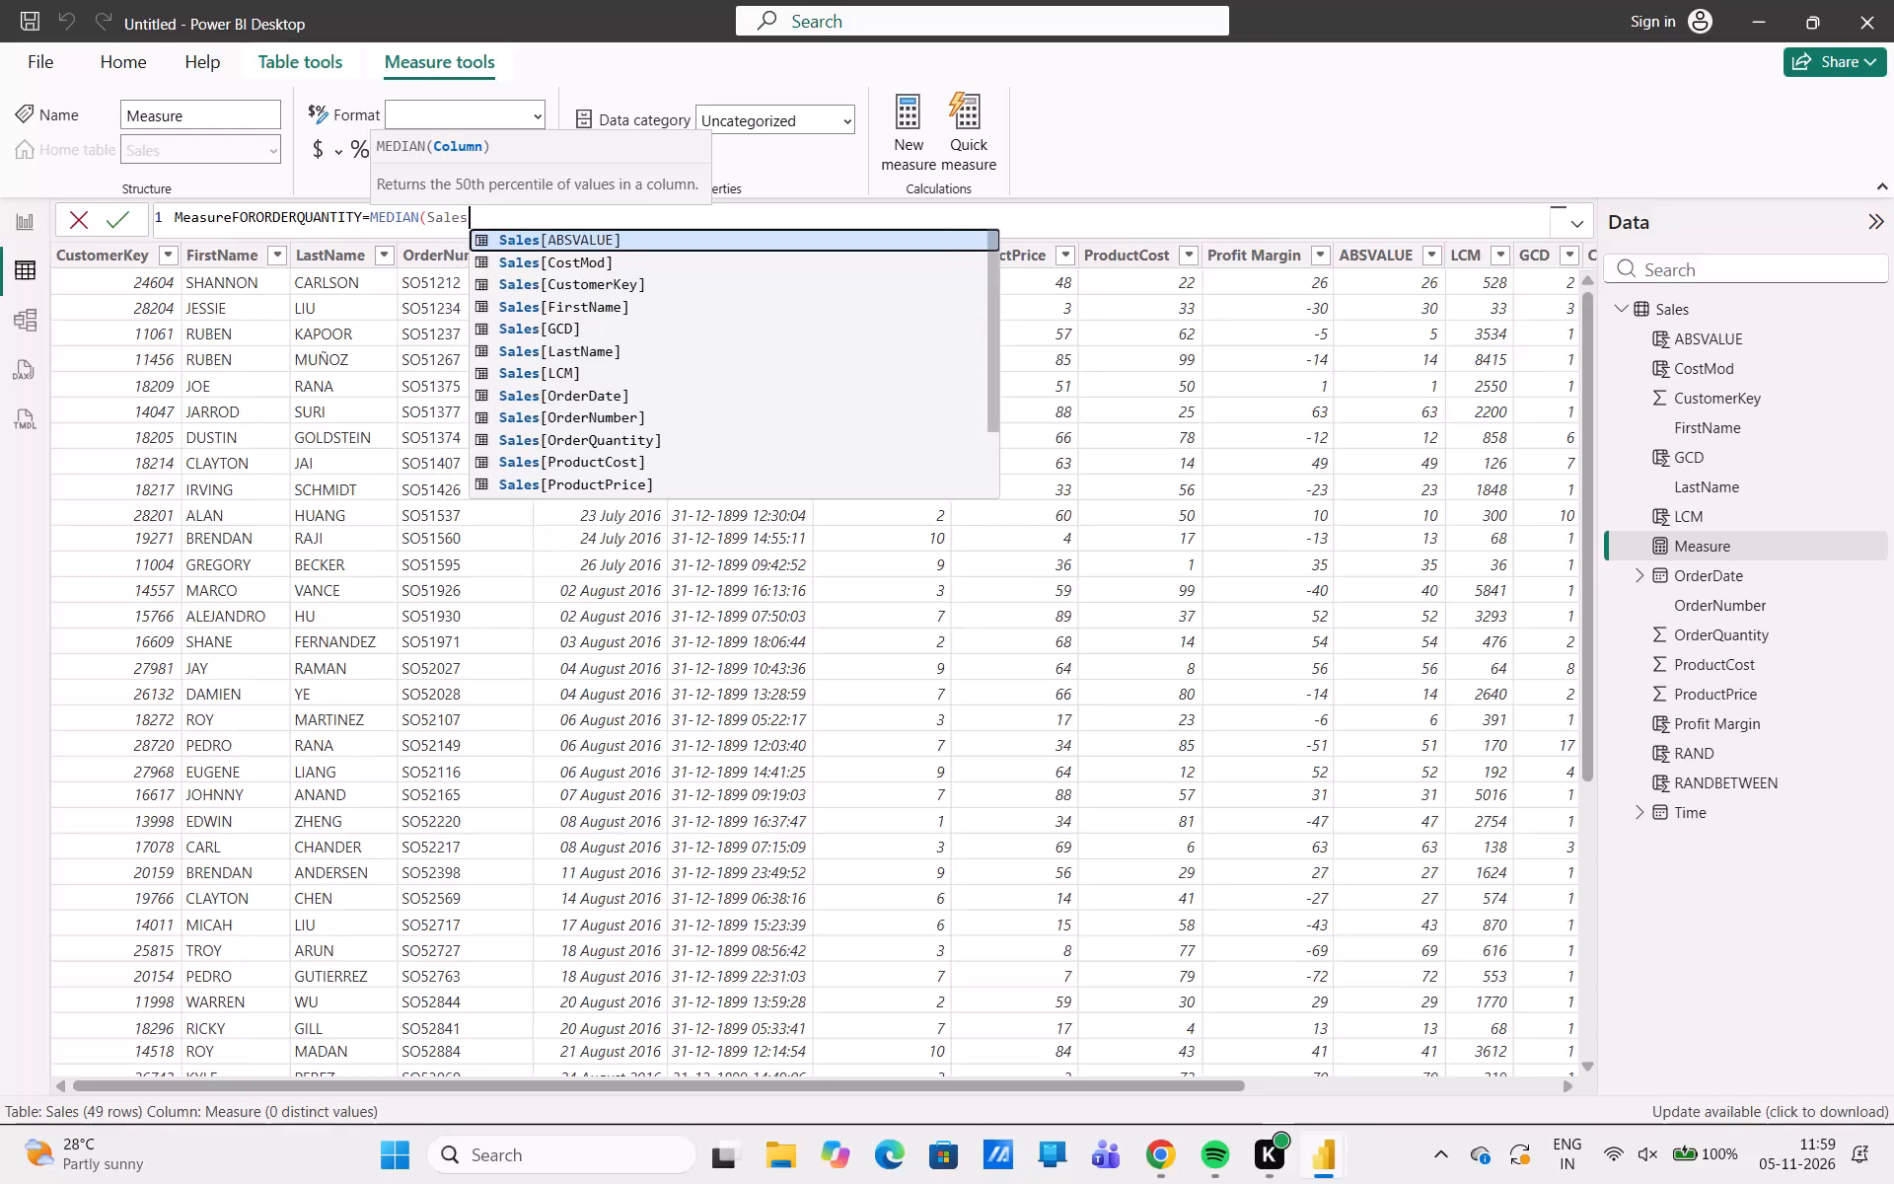
Complete the MEDIAN measure formula with the Sales[OrderQuantity] column, close the parenthesis and commit the measure.
{"action": "key", "text": "Down"}
{"action": "key", "text": "Down"}
{"action": "key", "text": "Down"}
{"action": "key", "text": "Down"}
{"action": "key", "text": "Down"}
{"action": "key", "text": "Down"}
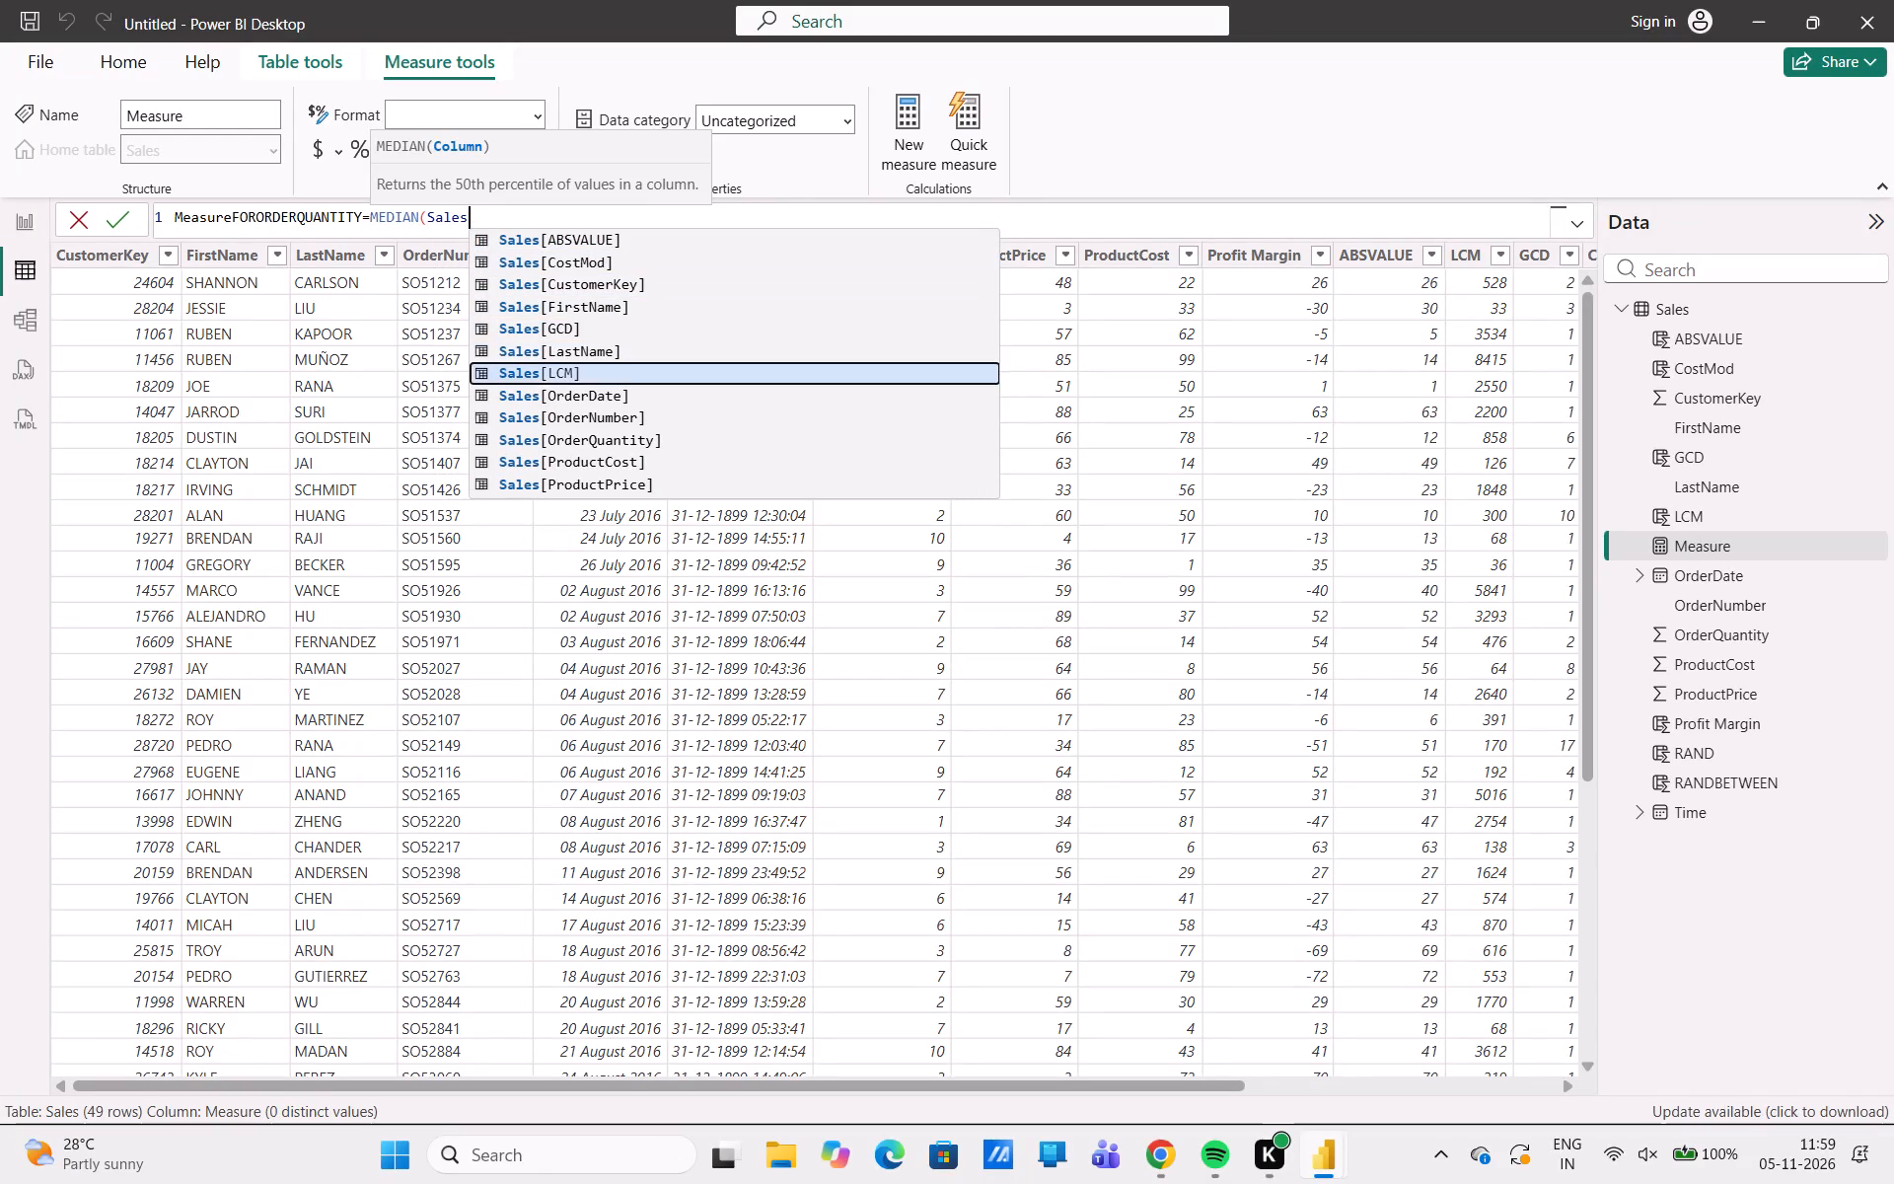
{"action": "key", "text": "Down"}
{"action": "key", "text": "Down"}
{"action": "key", "text": "Down"}
{"action": "key", "text": "Return"}
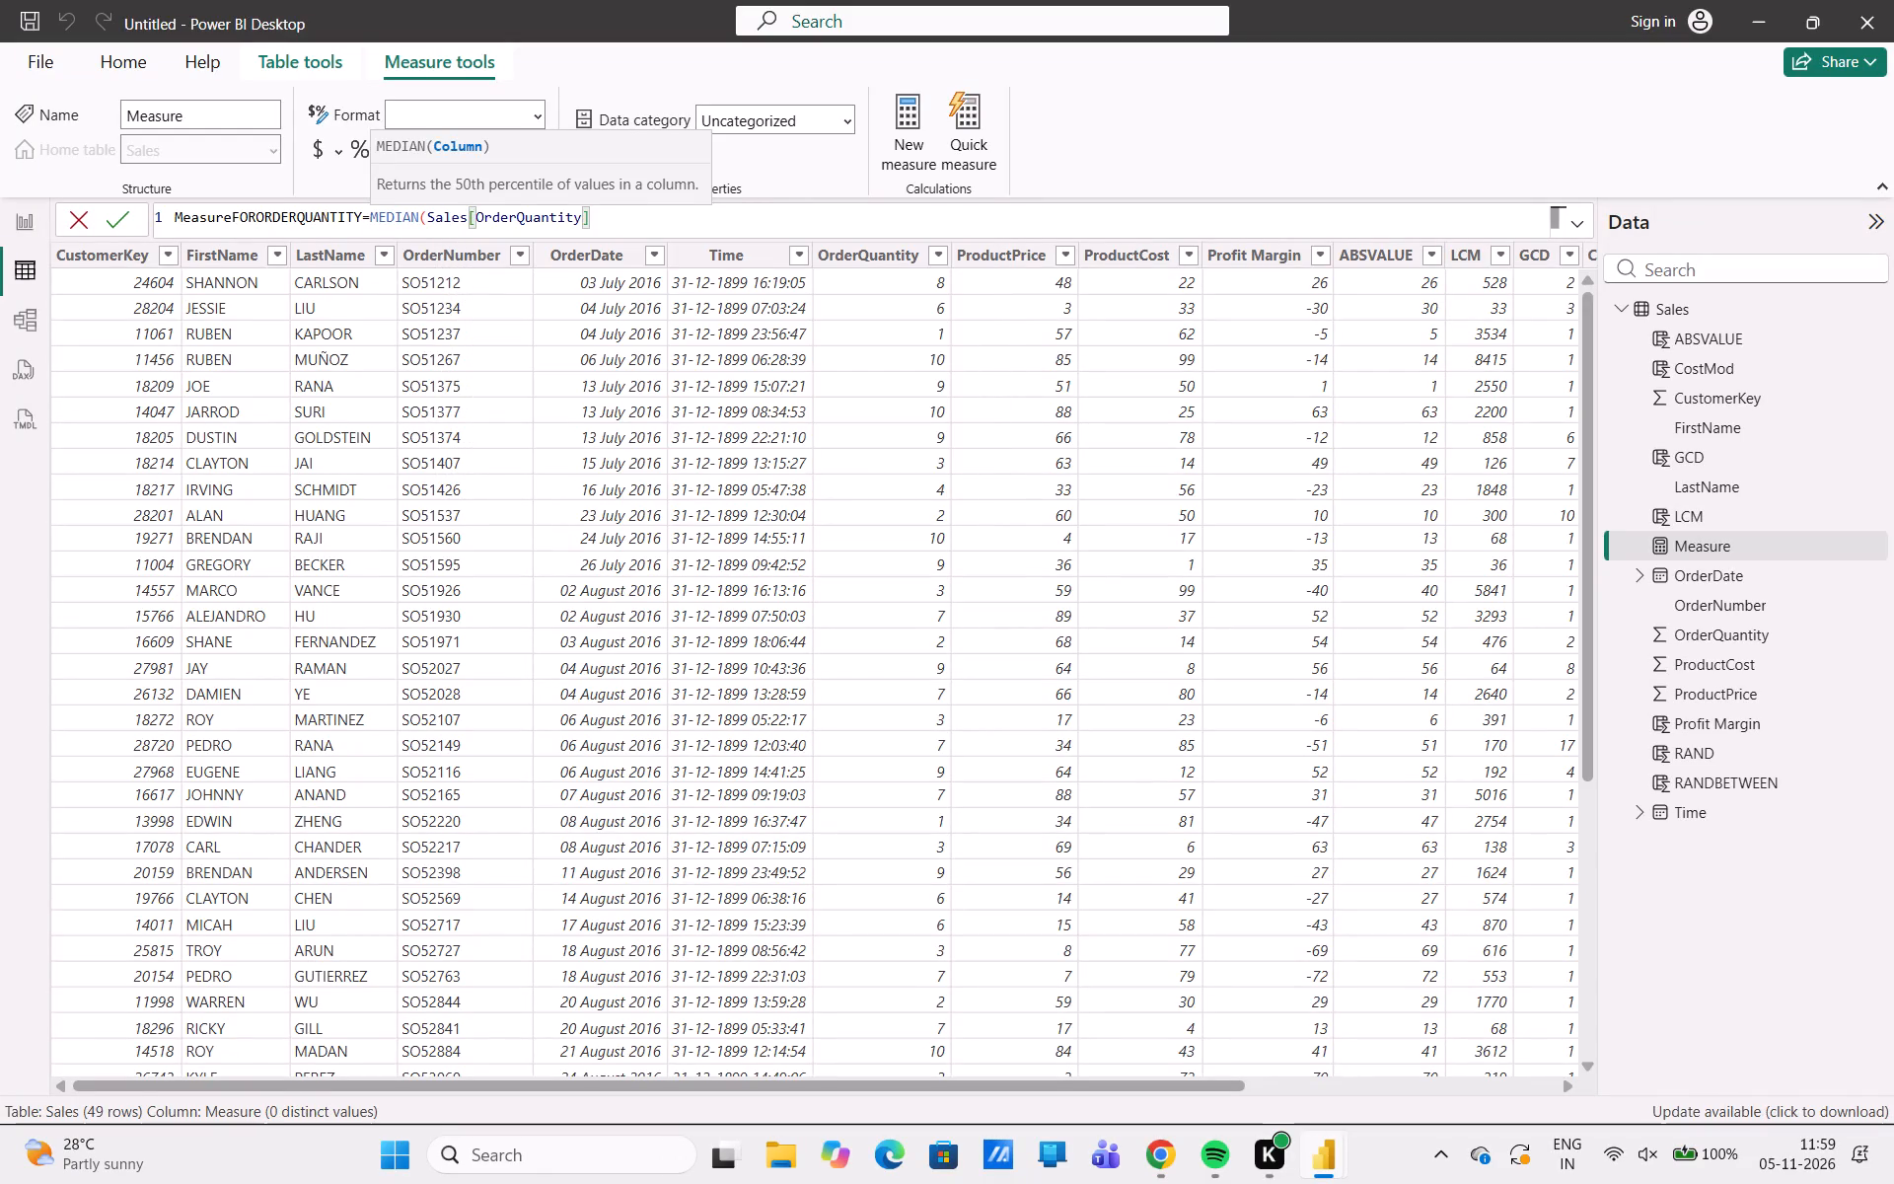
{"action": "key", "text": "shift+parenright"}
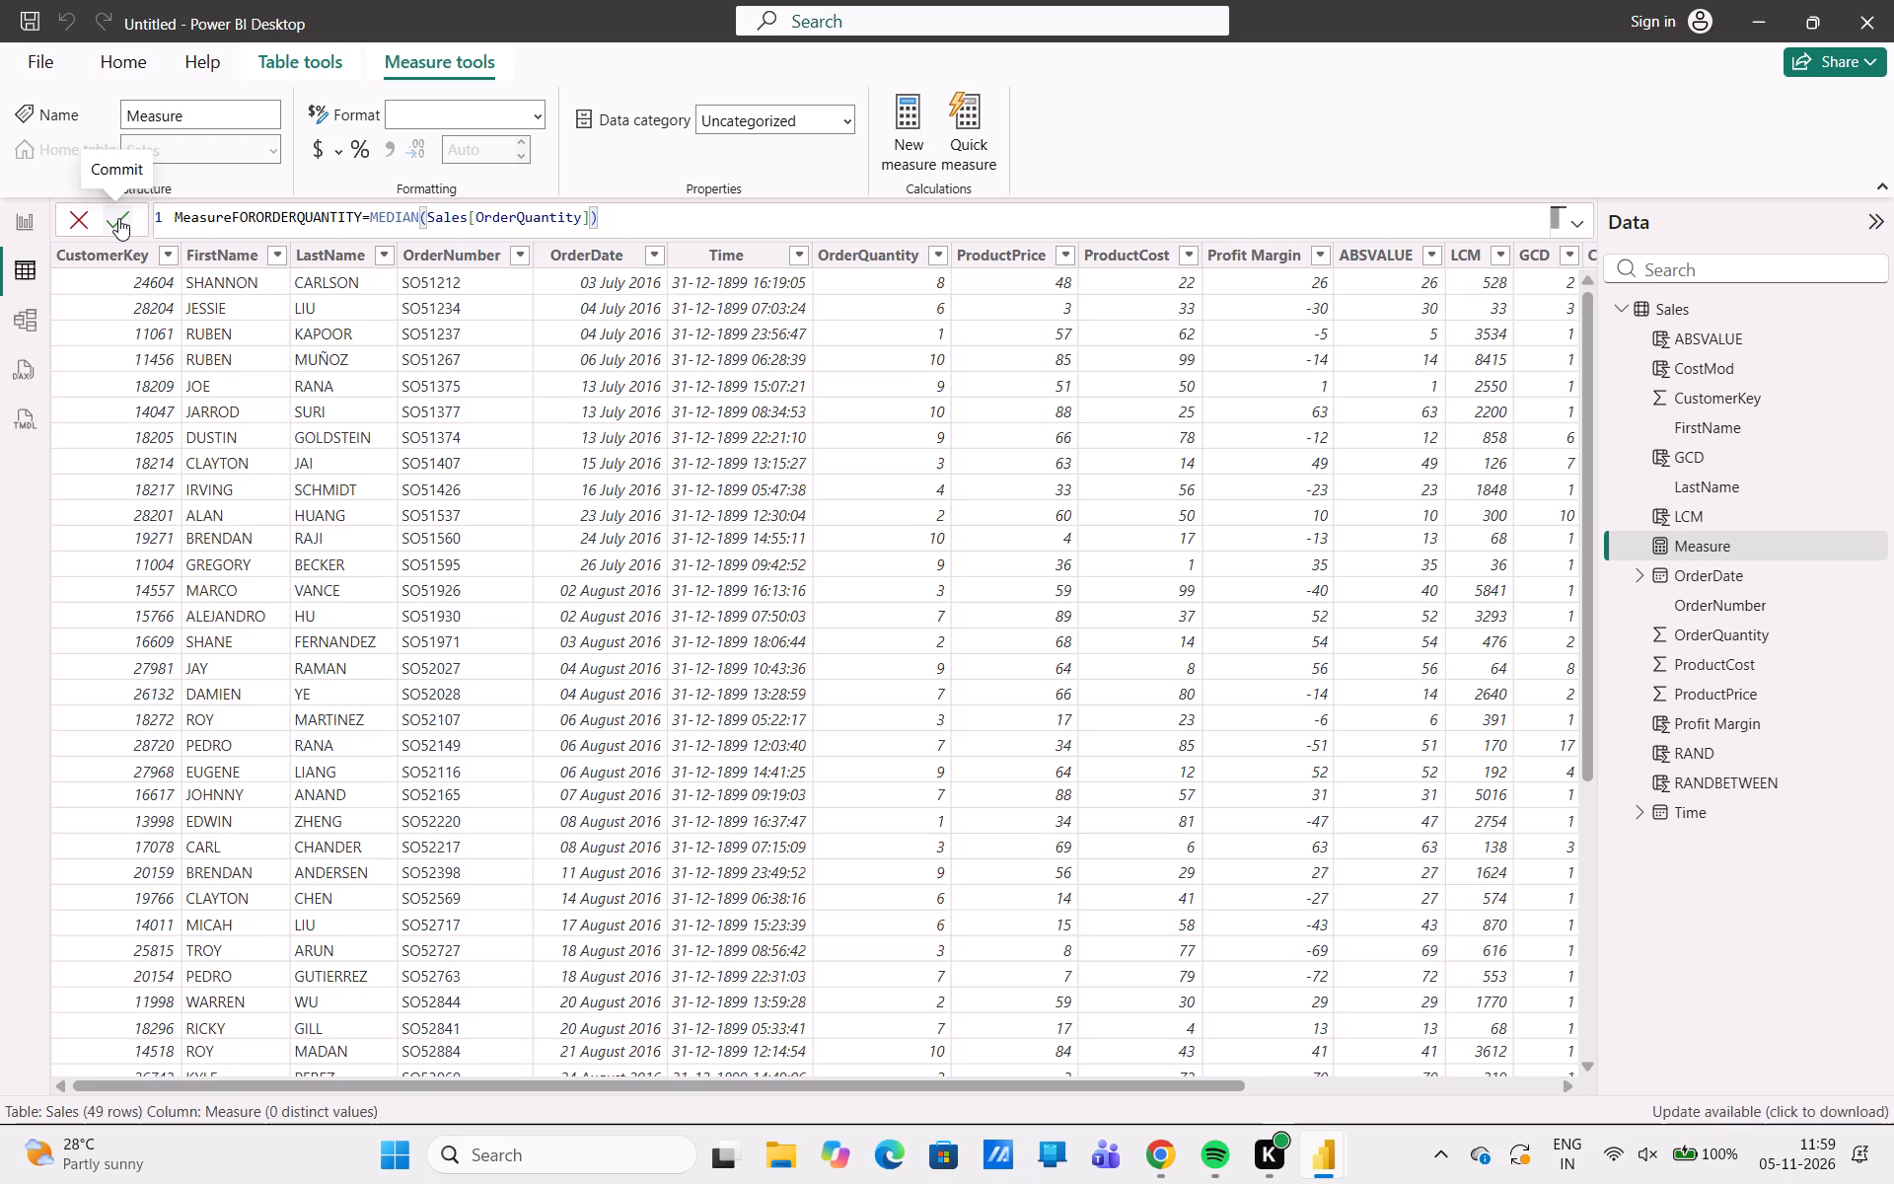
{"action": "left_click", "coordinate": [118, 218]}
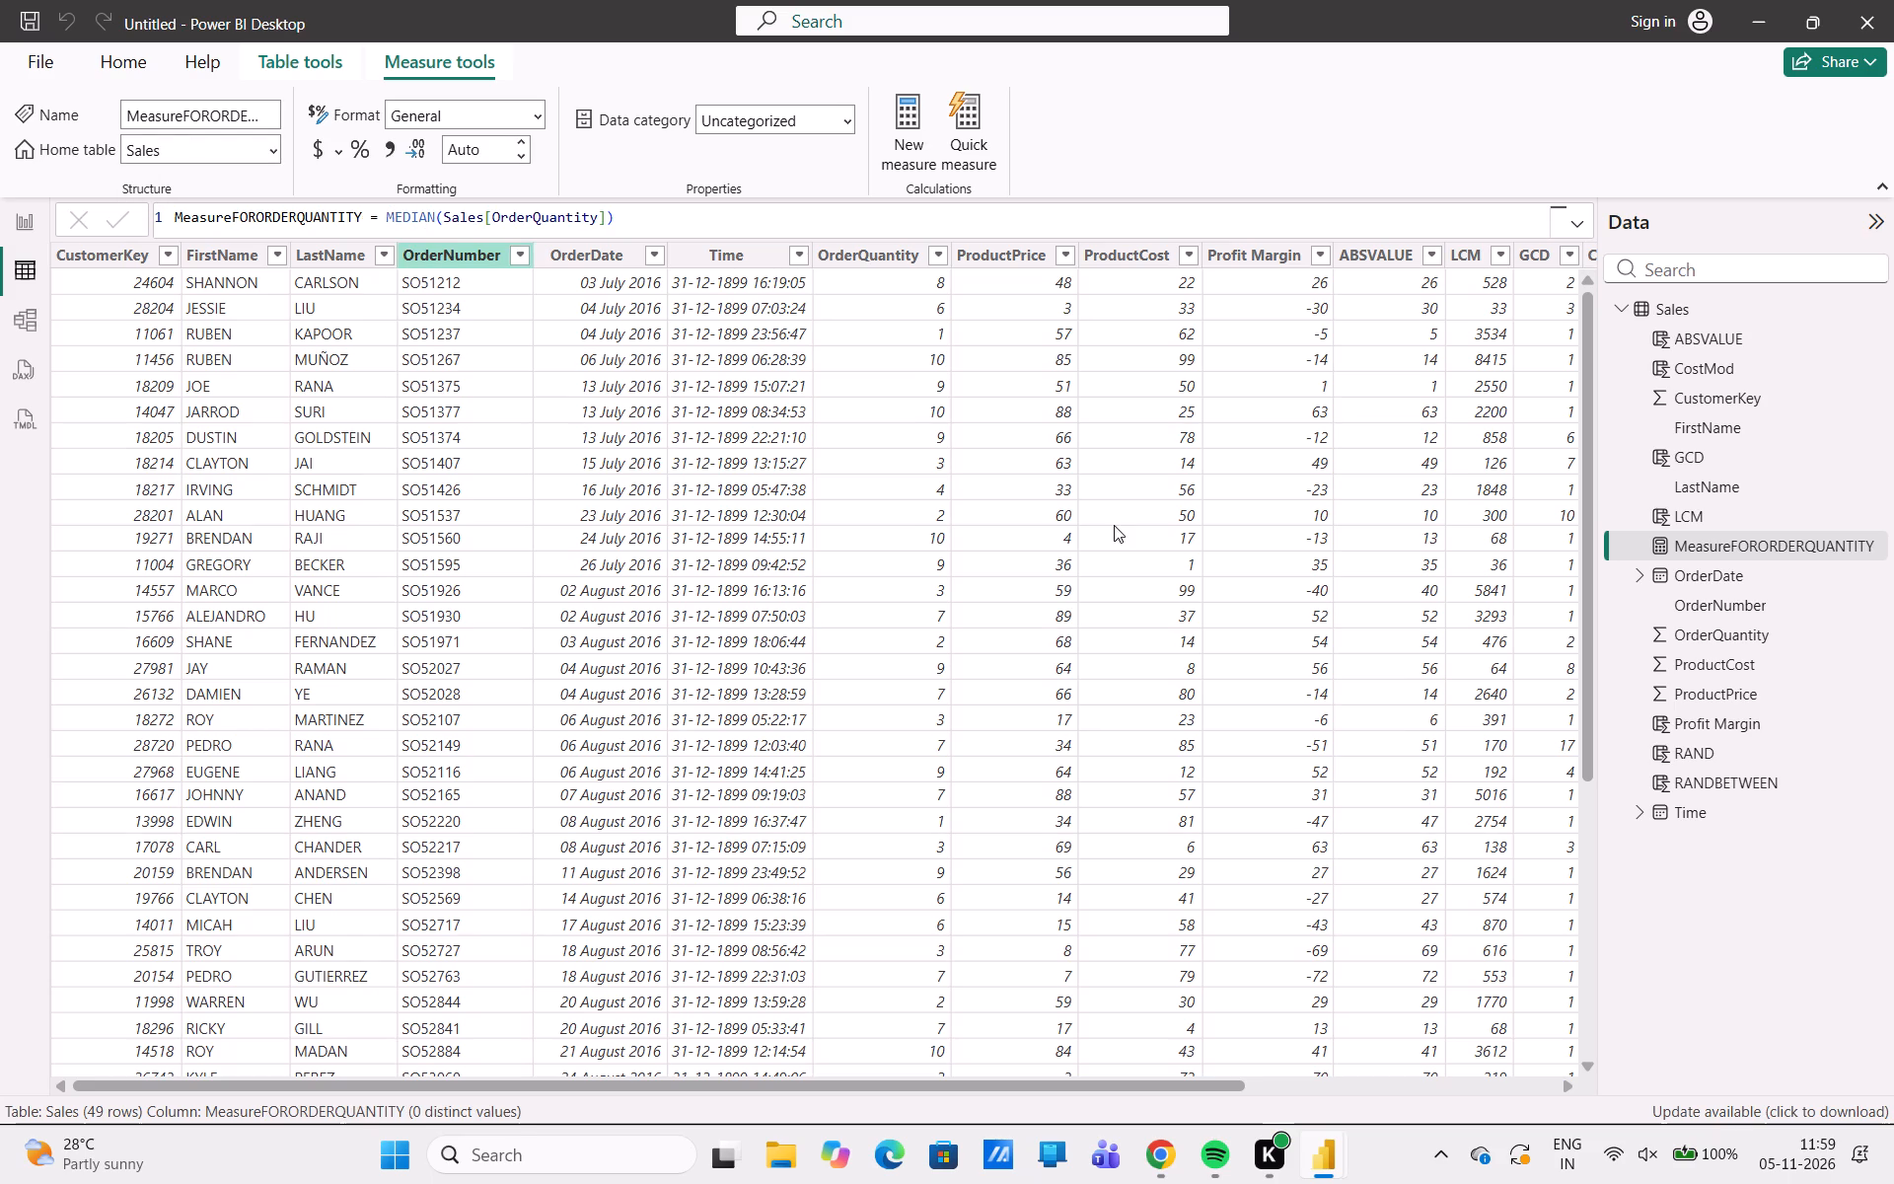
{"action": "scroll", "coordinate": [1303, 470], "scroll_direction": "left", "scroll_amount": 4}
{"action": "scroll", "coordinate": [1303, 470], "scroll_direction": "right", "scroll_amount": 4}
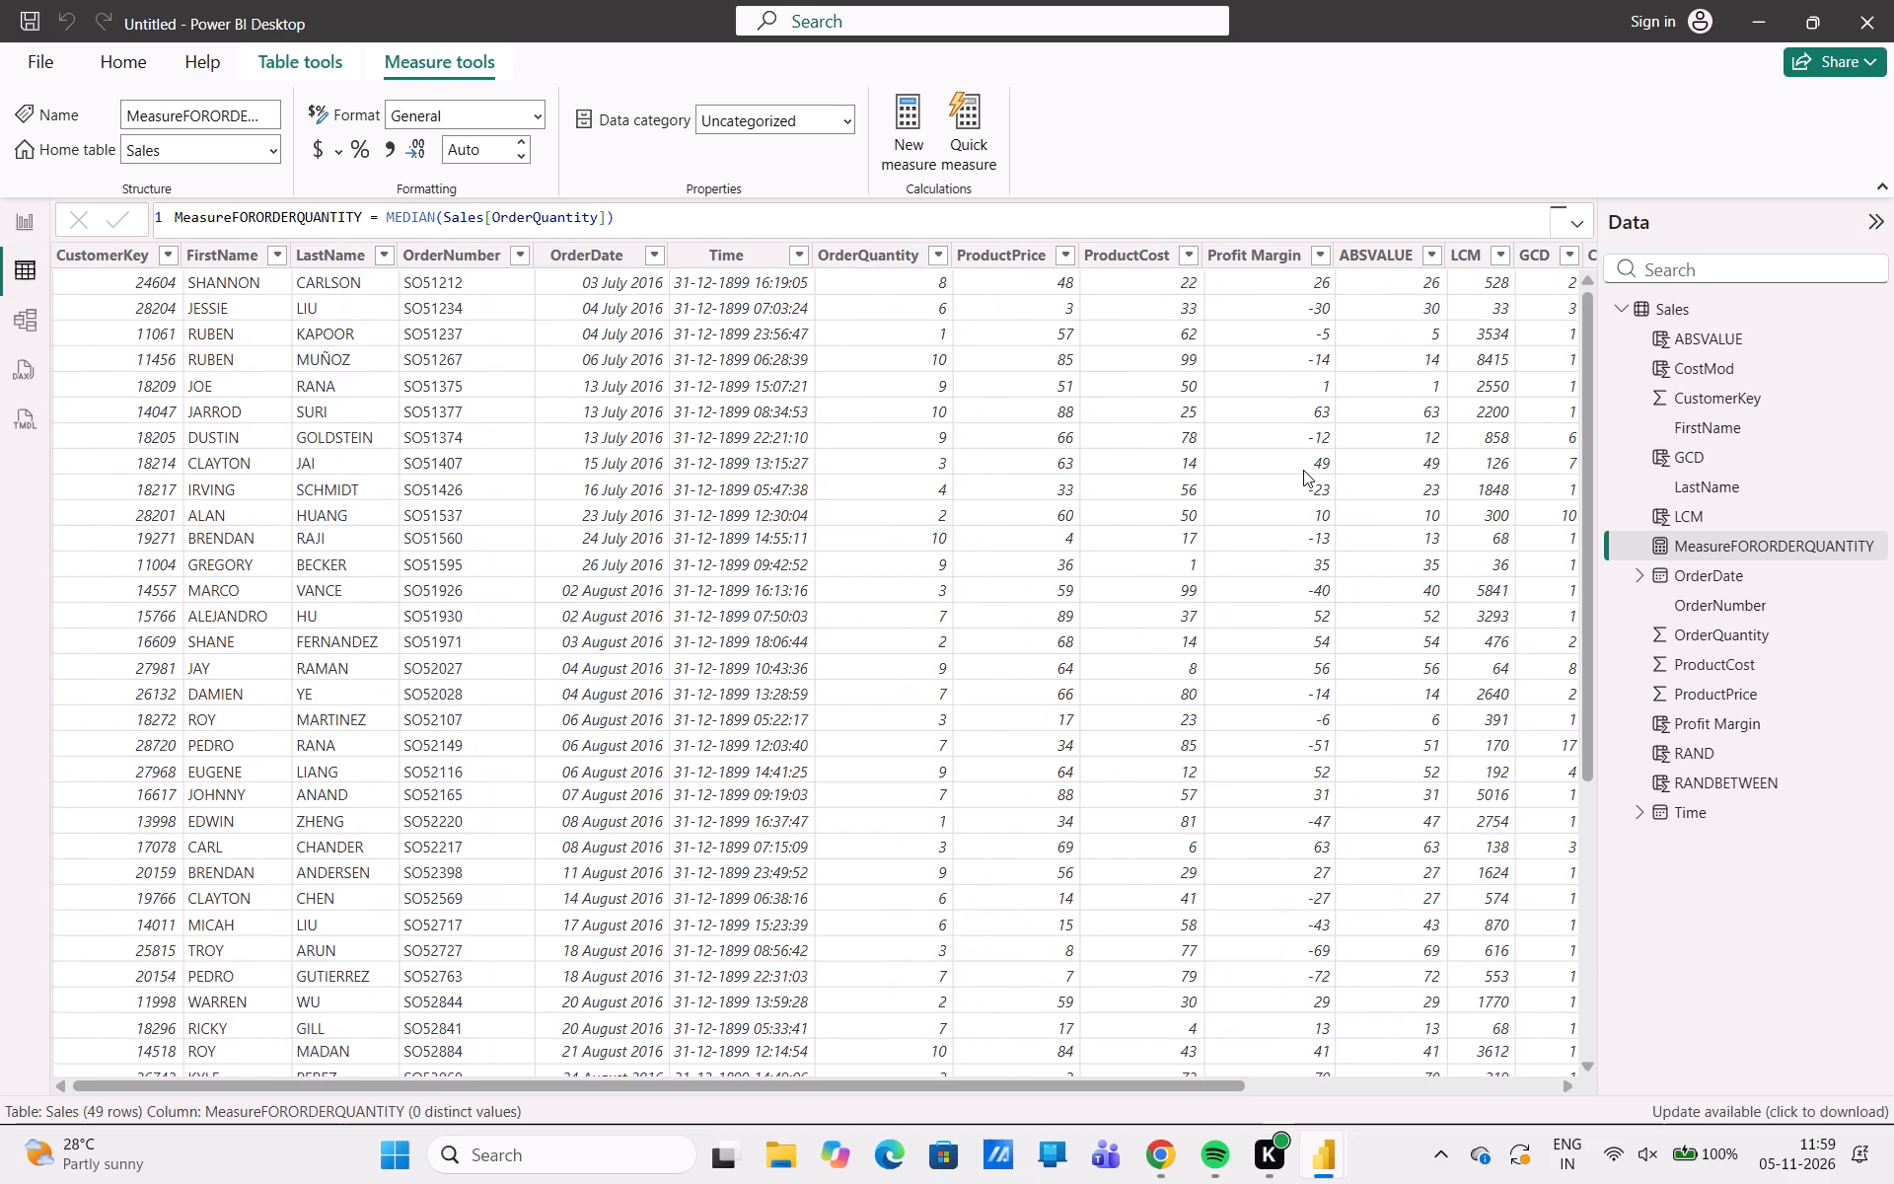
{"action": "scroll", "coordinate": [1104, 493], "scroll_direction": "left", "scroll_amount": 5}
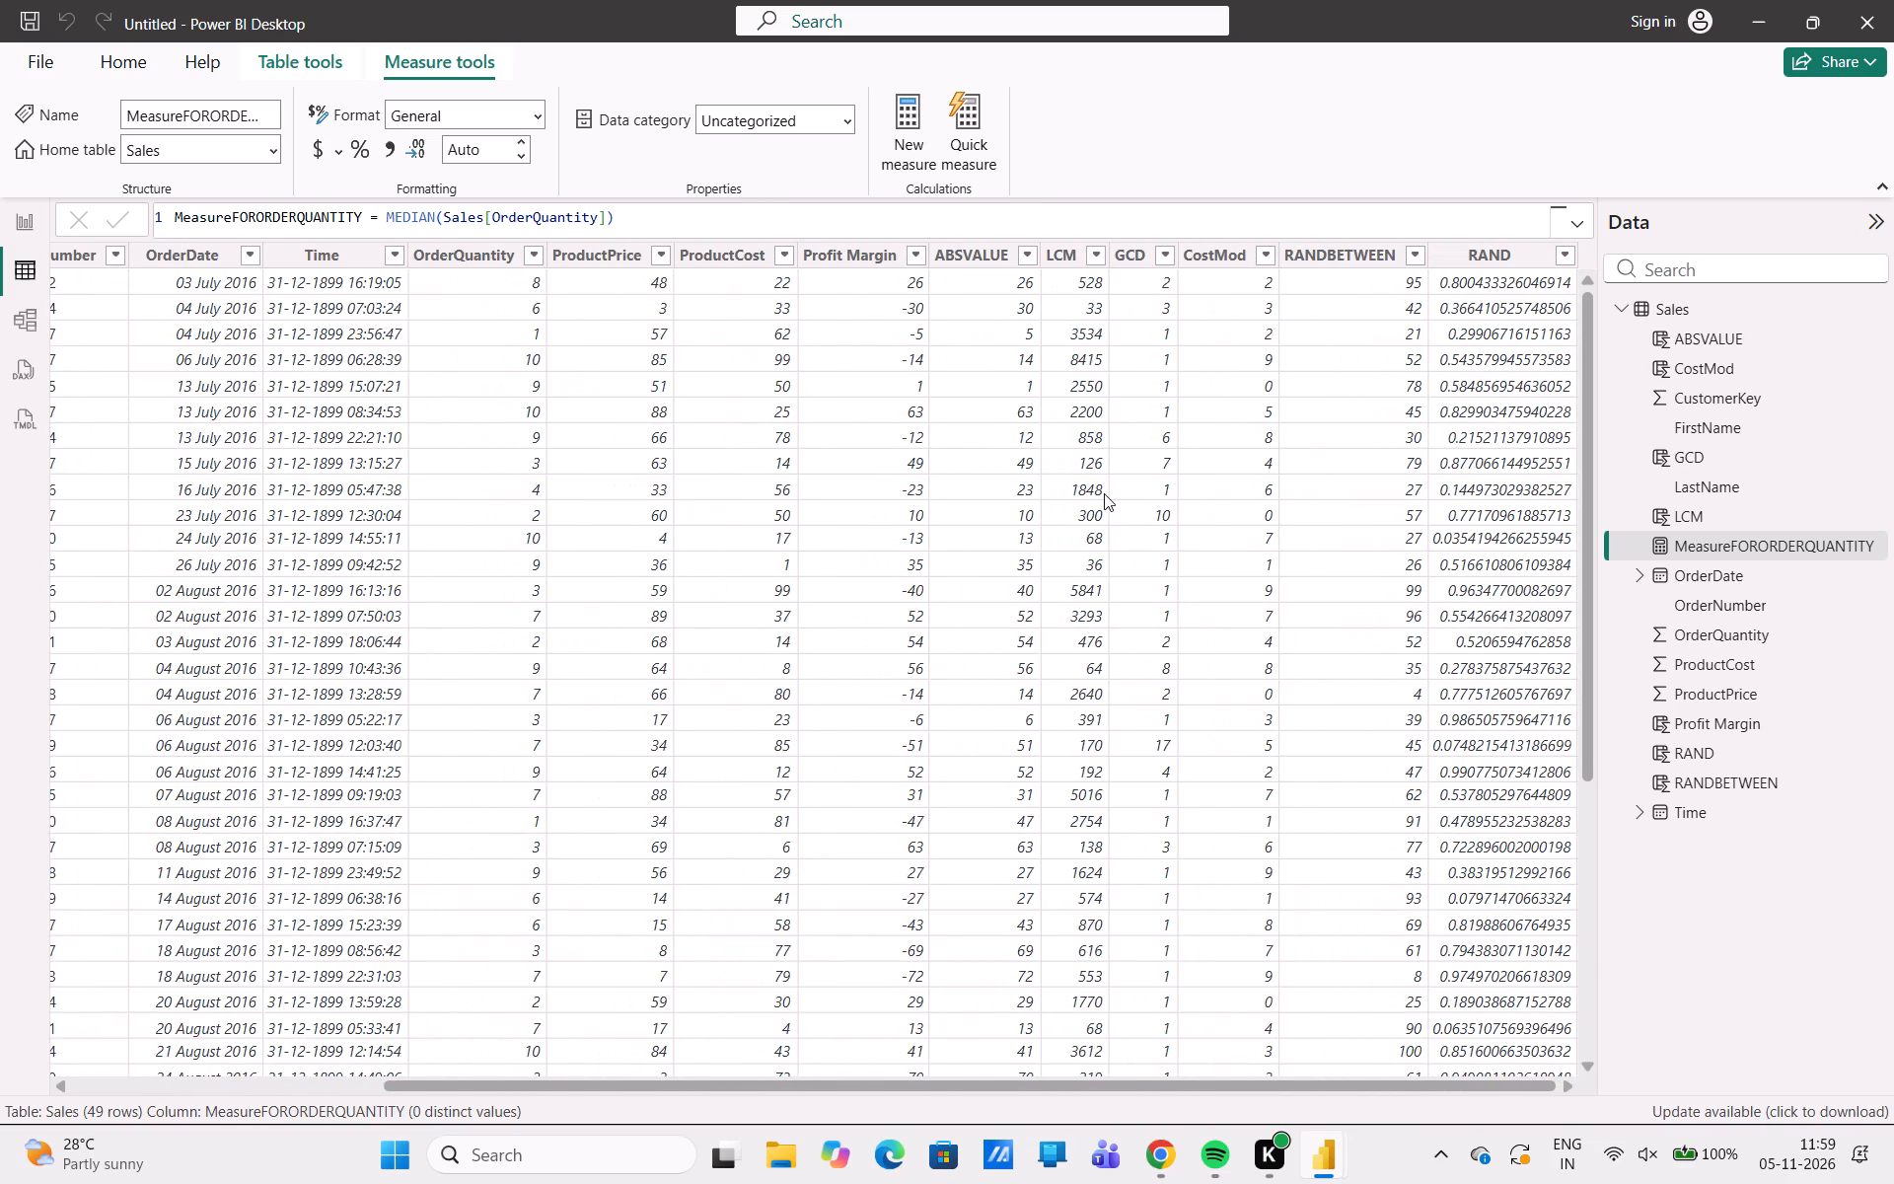
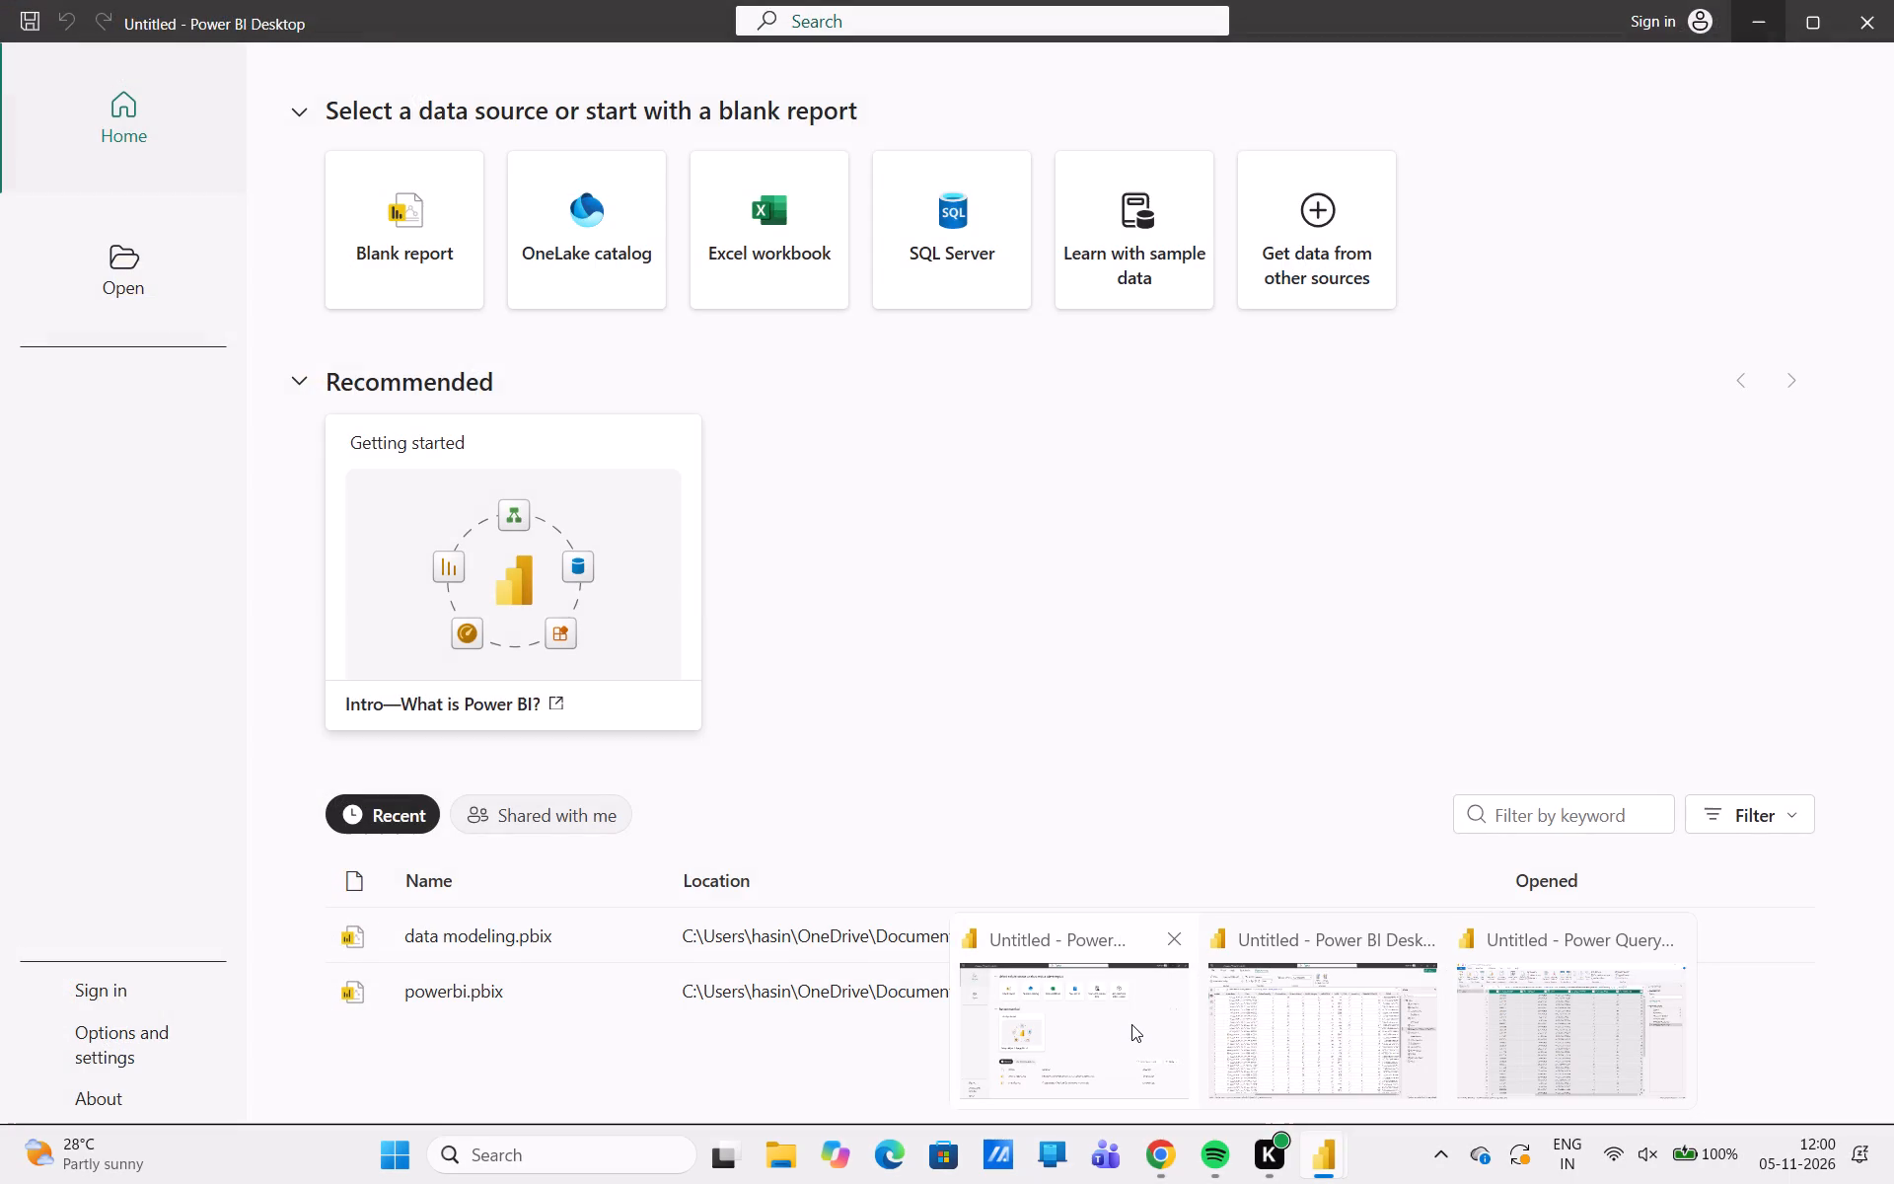
Switch to the open Power Query Editor for the Sales query and close it, applying the pending changes.
{"action": "left_click", "coordinate": [1512, 1070]}
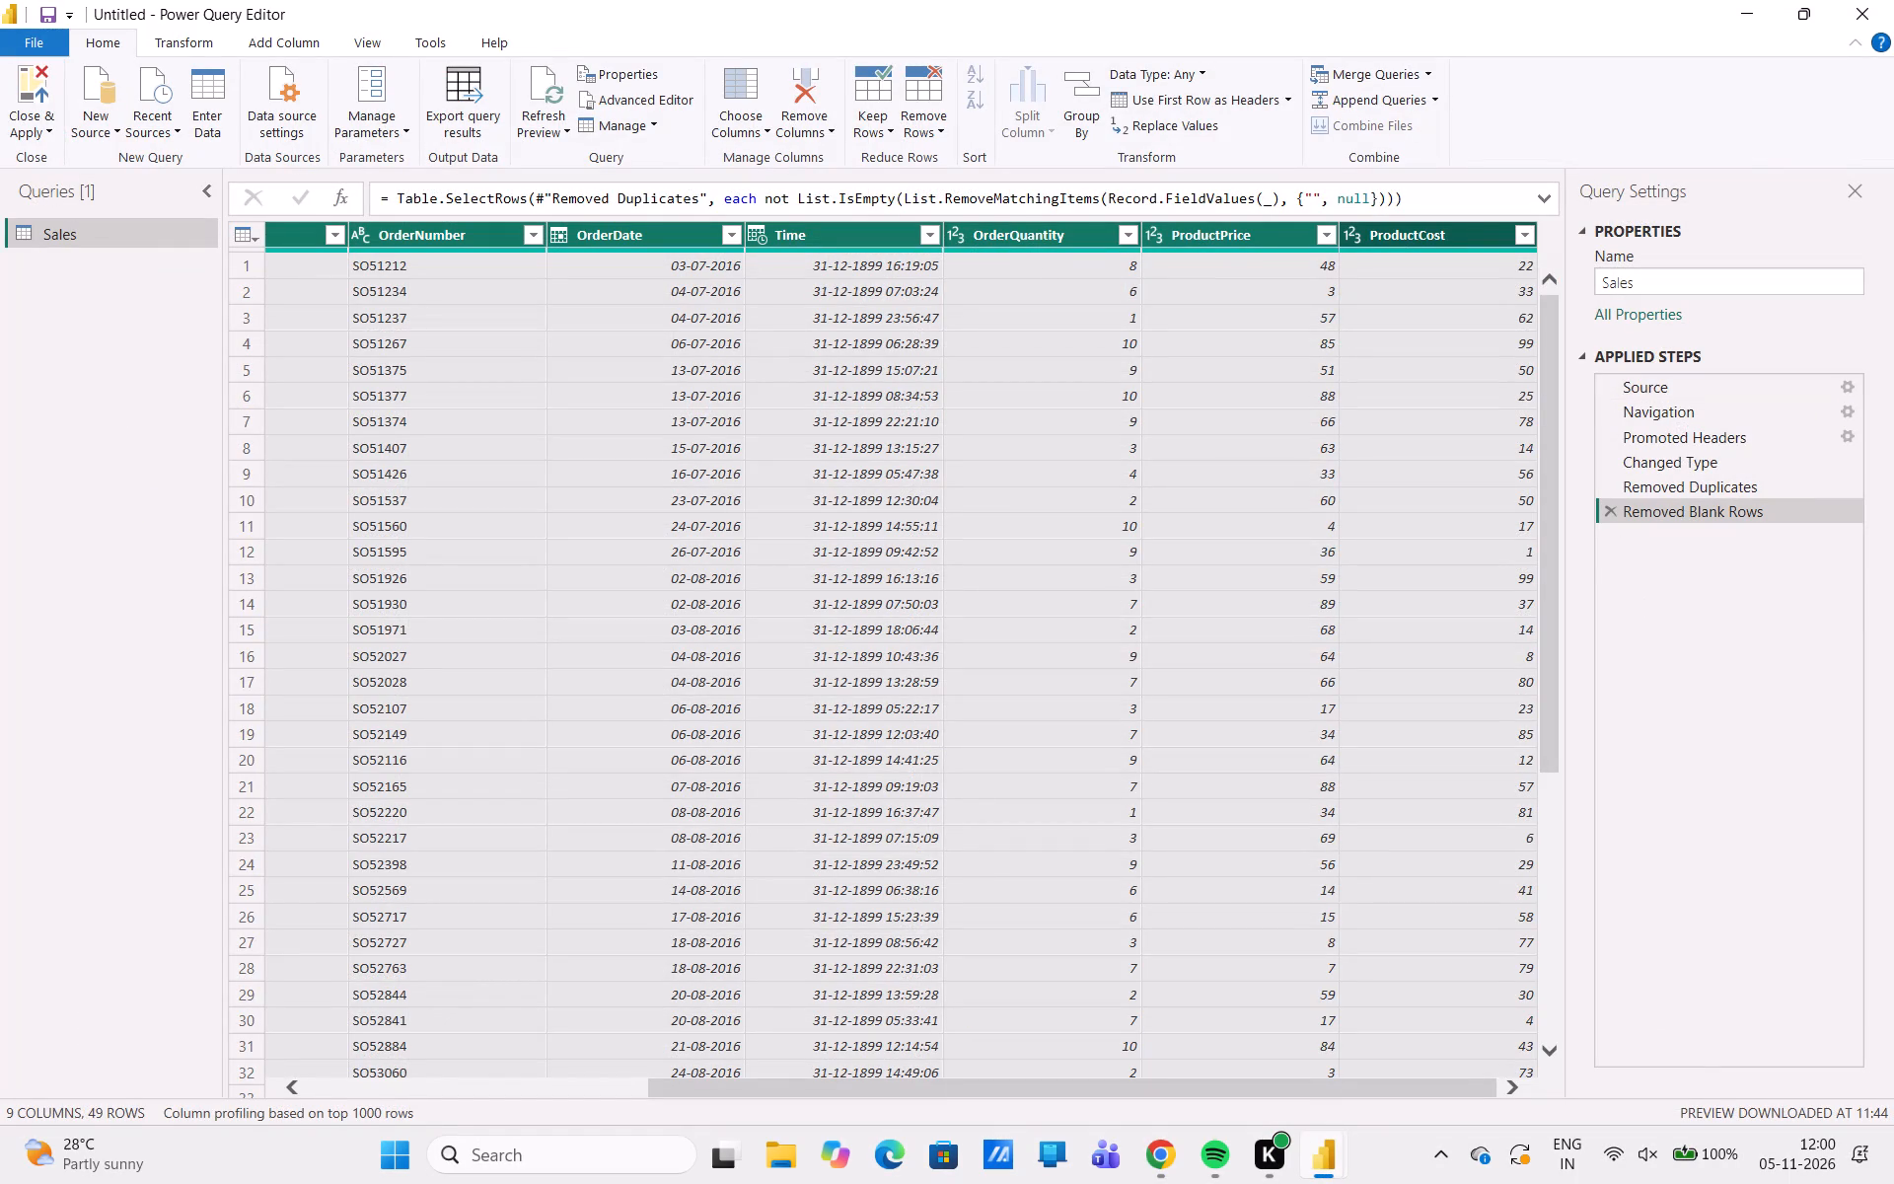
{"action": "left_click", "coordinate": [123, 188]}
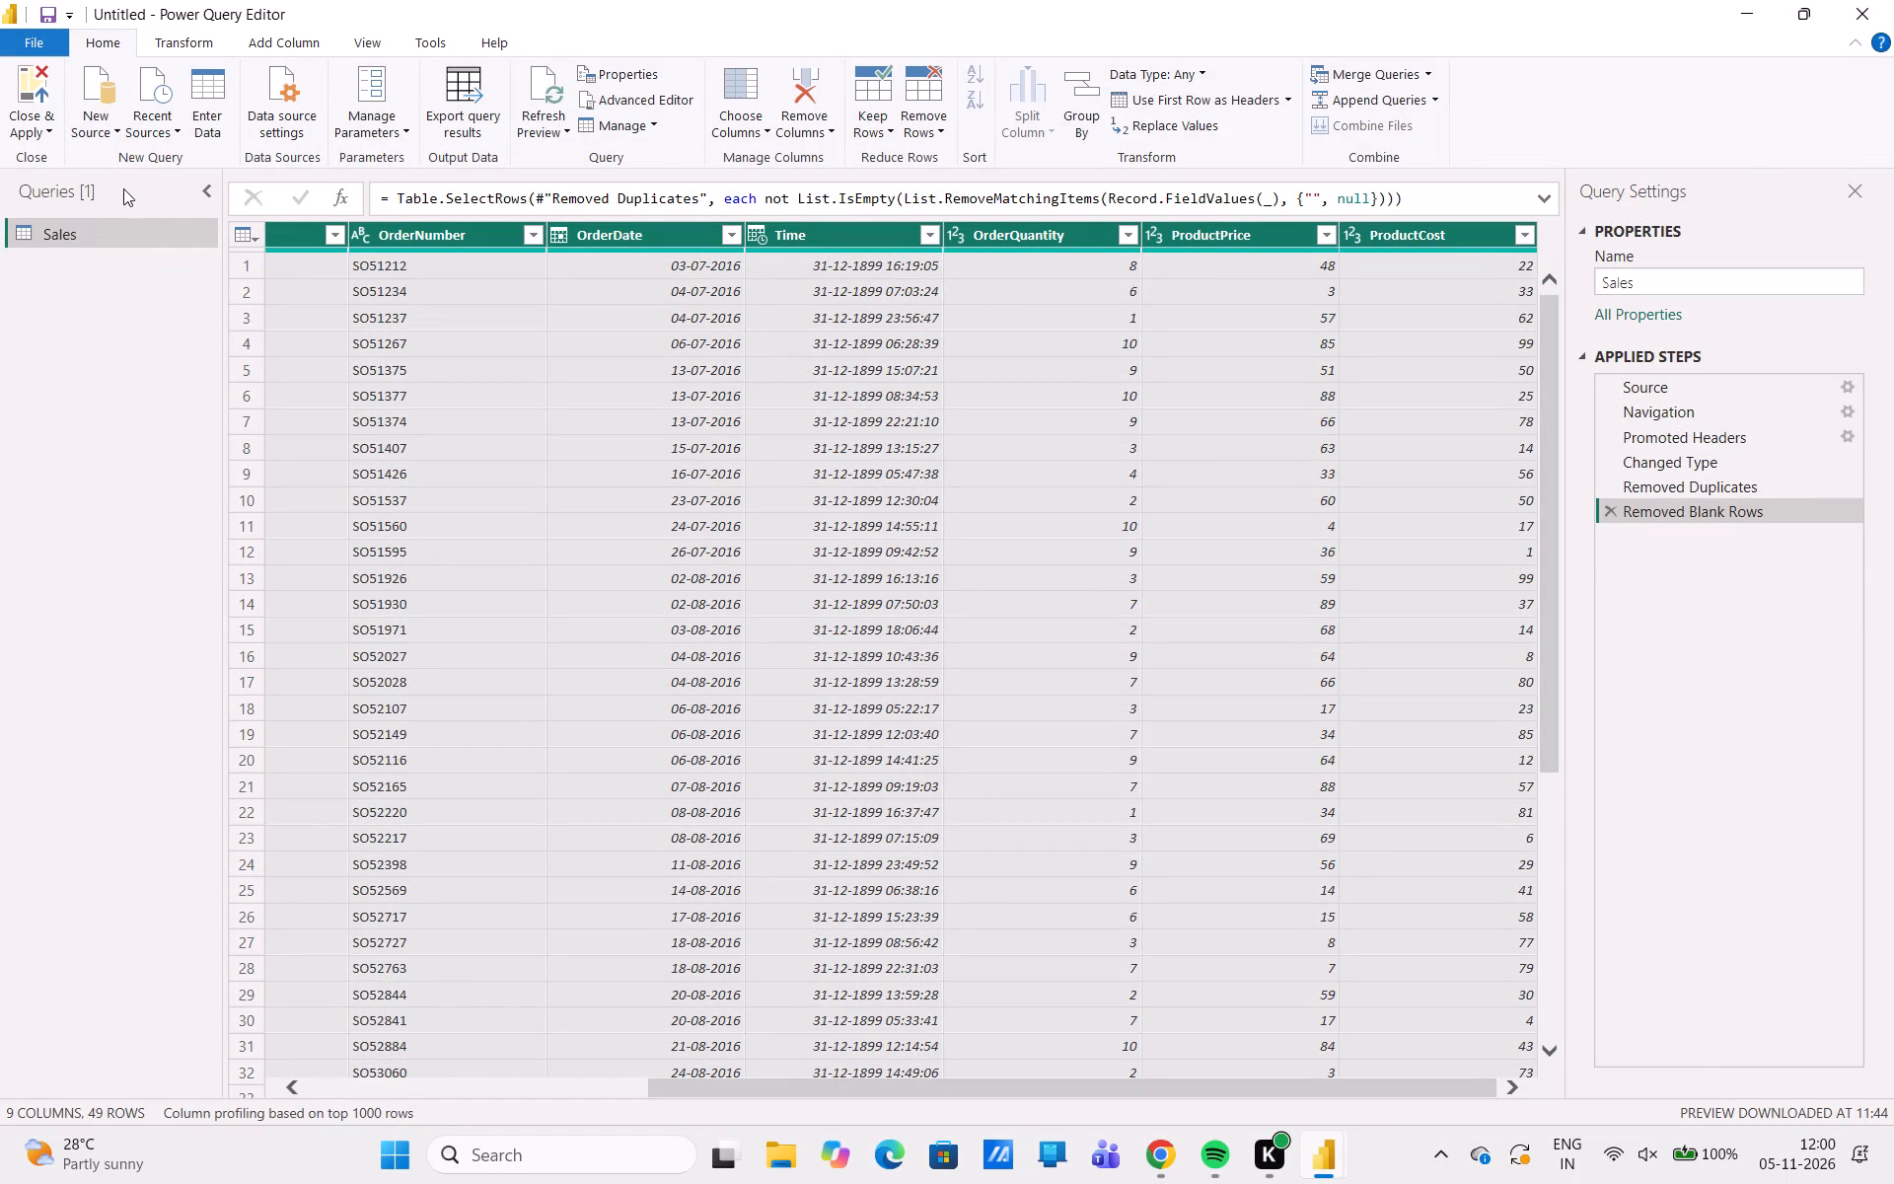
{"action": "left_click", "coordinate": [1876, 13]}
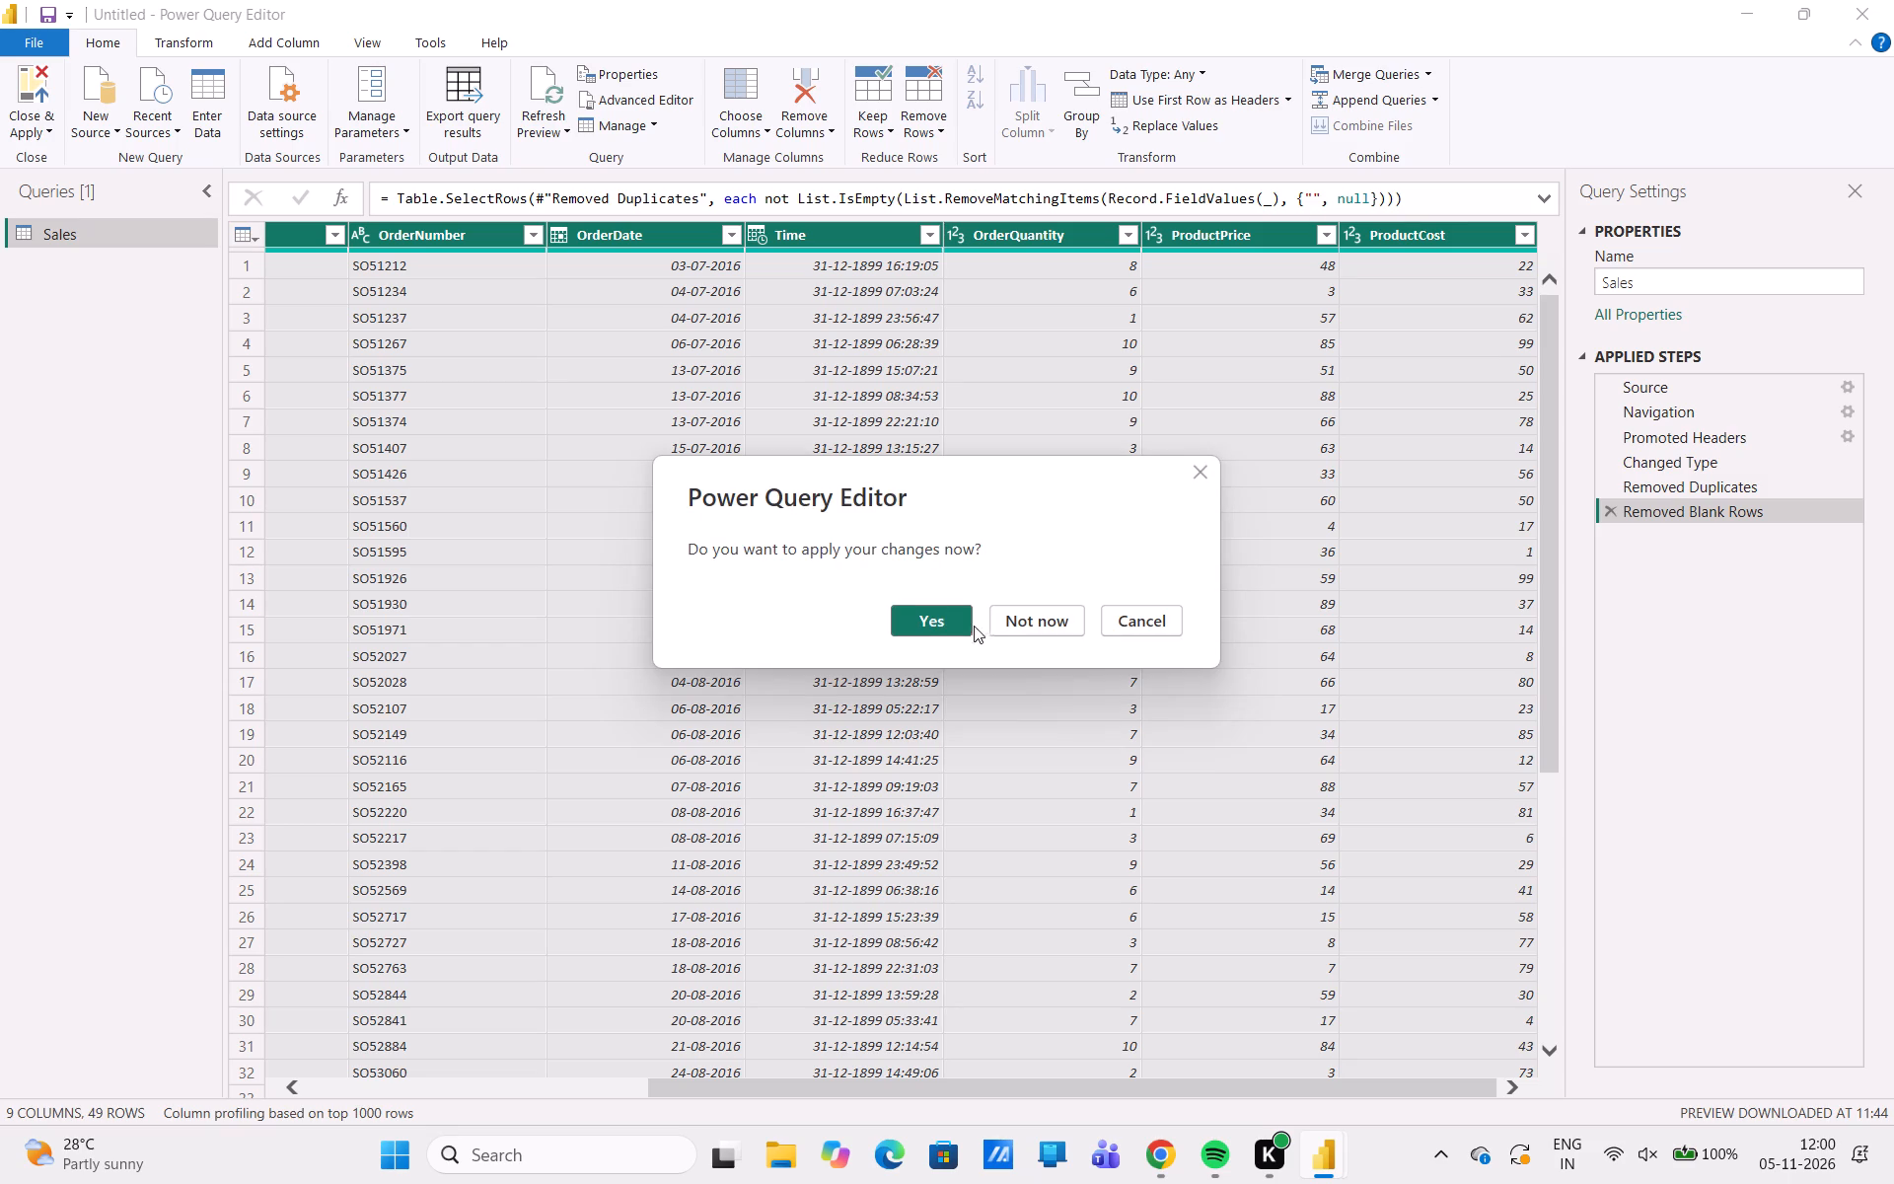
{"action": "left_click", "coordinate": [928, 609]}
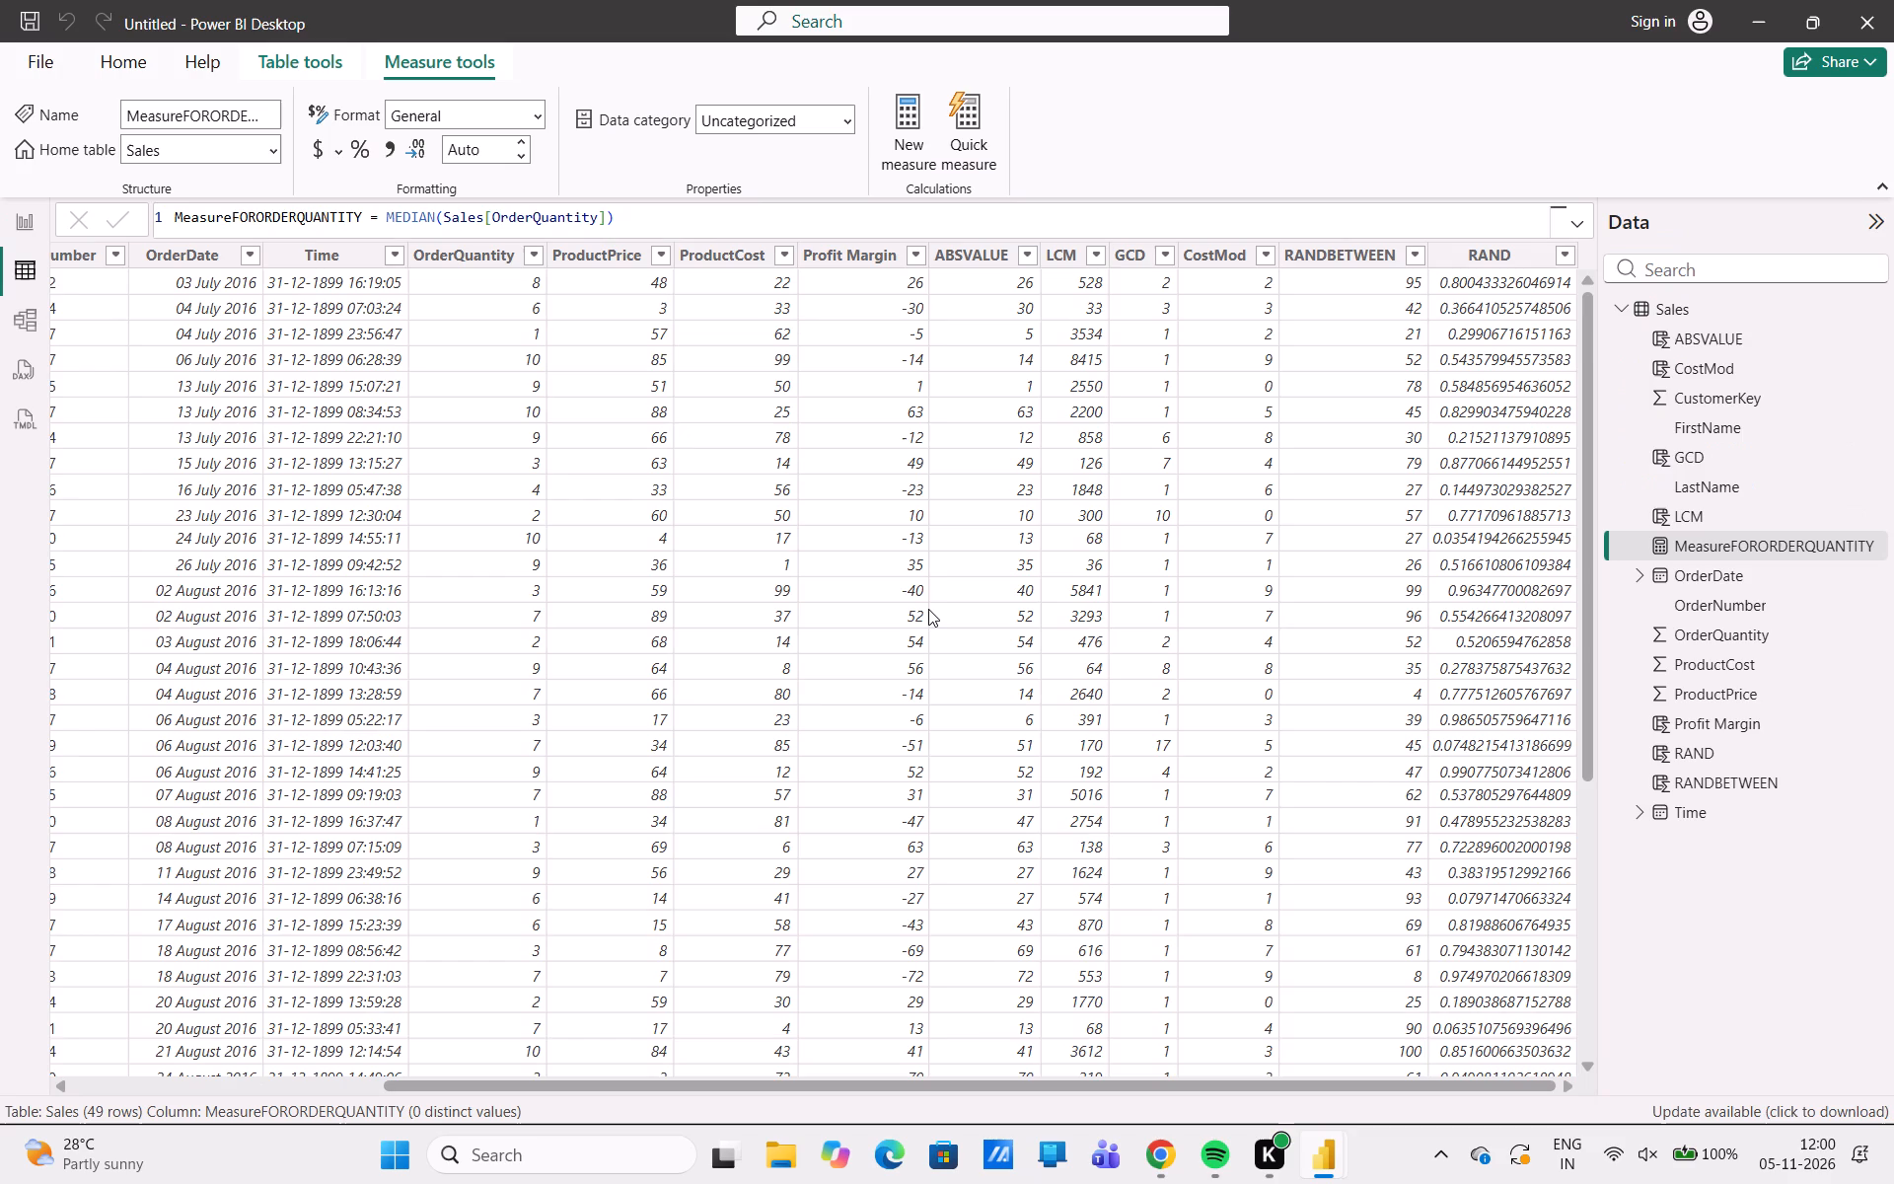
In the report view, add a Card visual to Page 1 showing the MeasureFORORDERQUANTITY measure as its value.
{"action": "scroll", "coordinate": [1312, 519], "scroll_direction": "left", "scroll_amount": 3}
{"action": "scroll", "coordinate": [1226, 450], "scroll_direction": "left", "scroll_amount": 1}
{"action": "left_click", "coordinate": [1690, 546]}
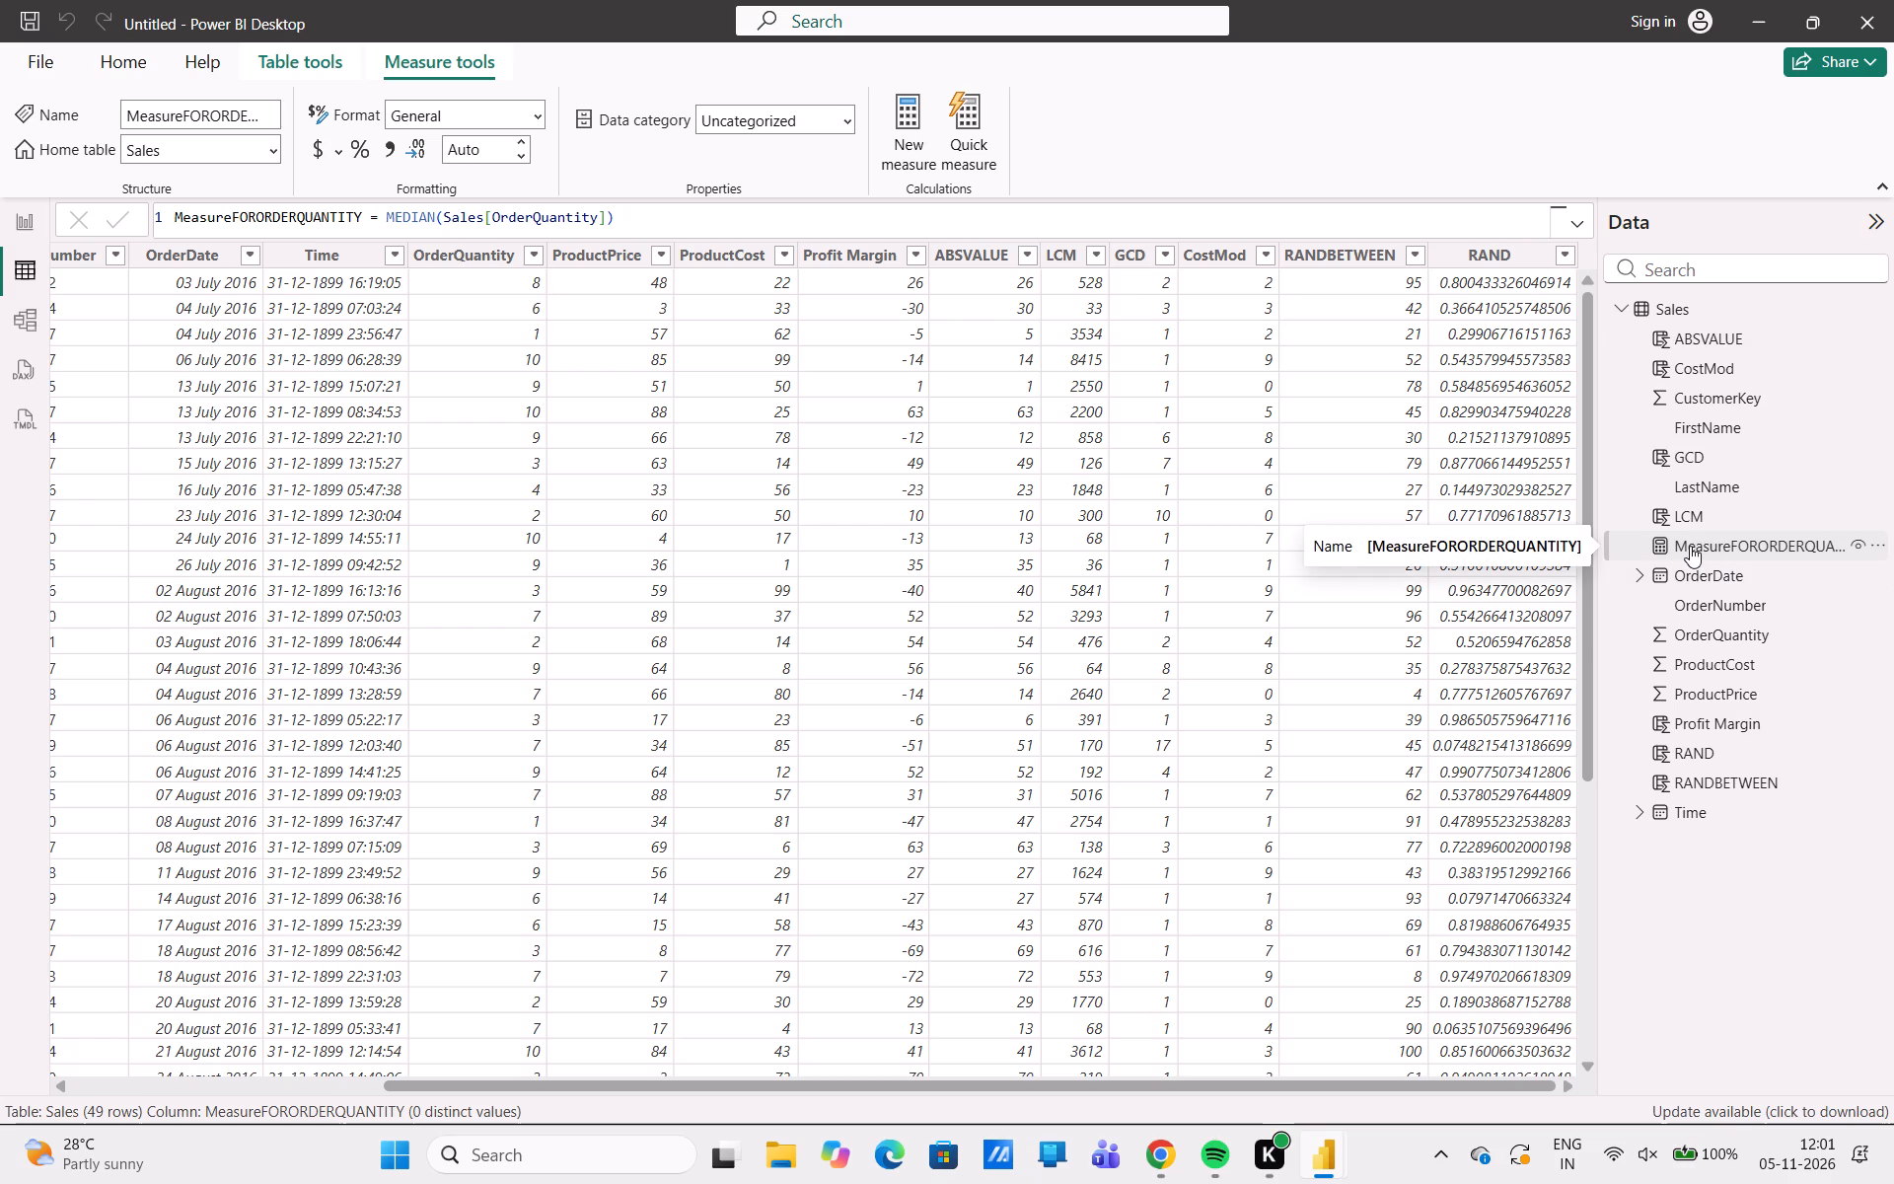
{"action": "left_click", "coordinate": [32, 225]}
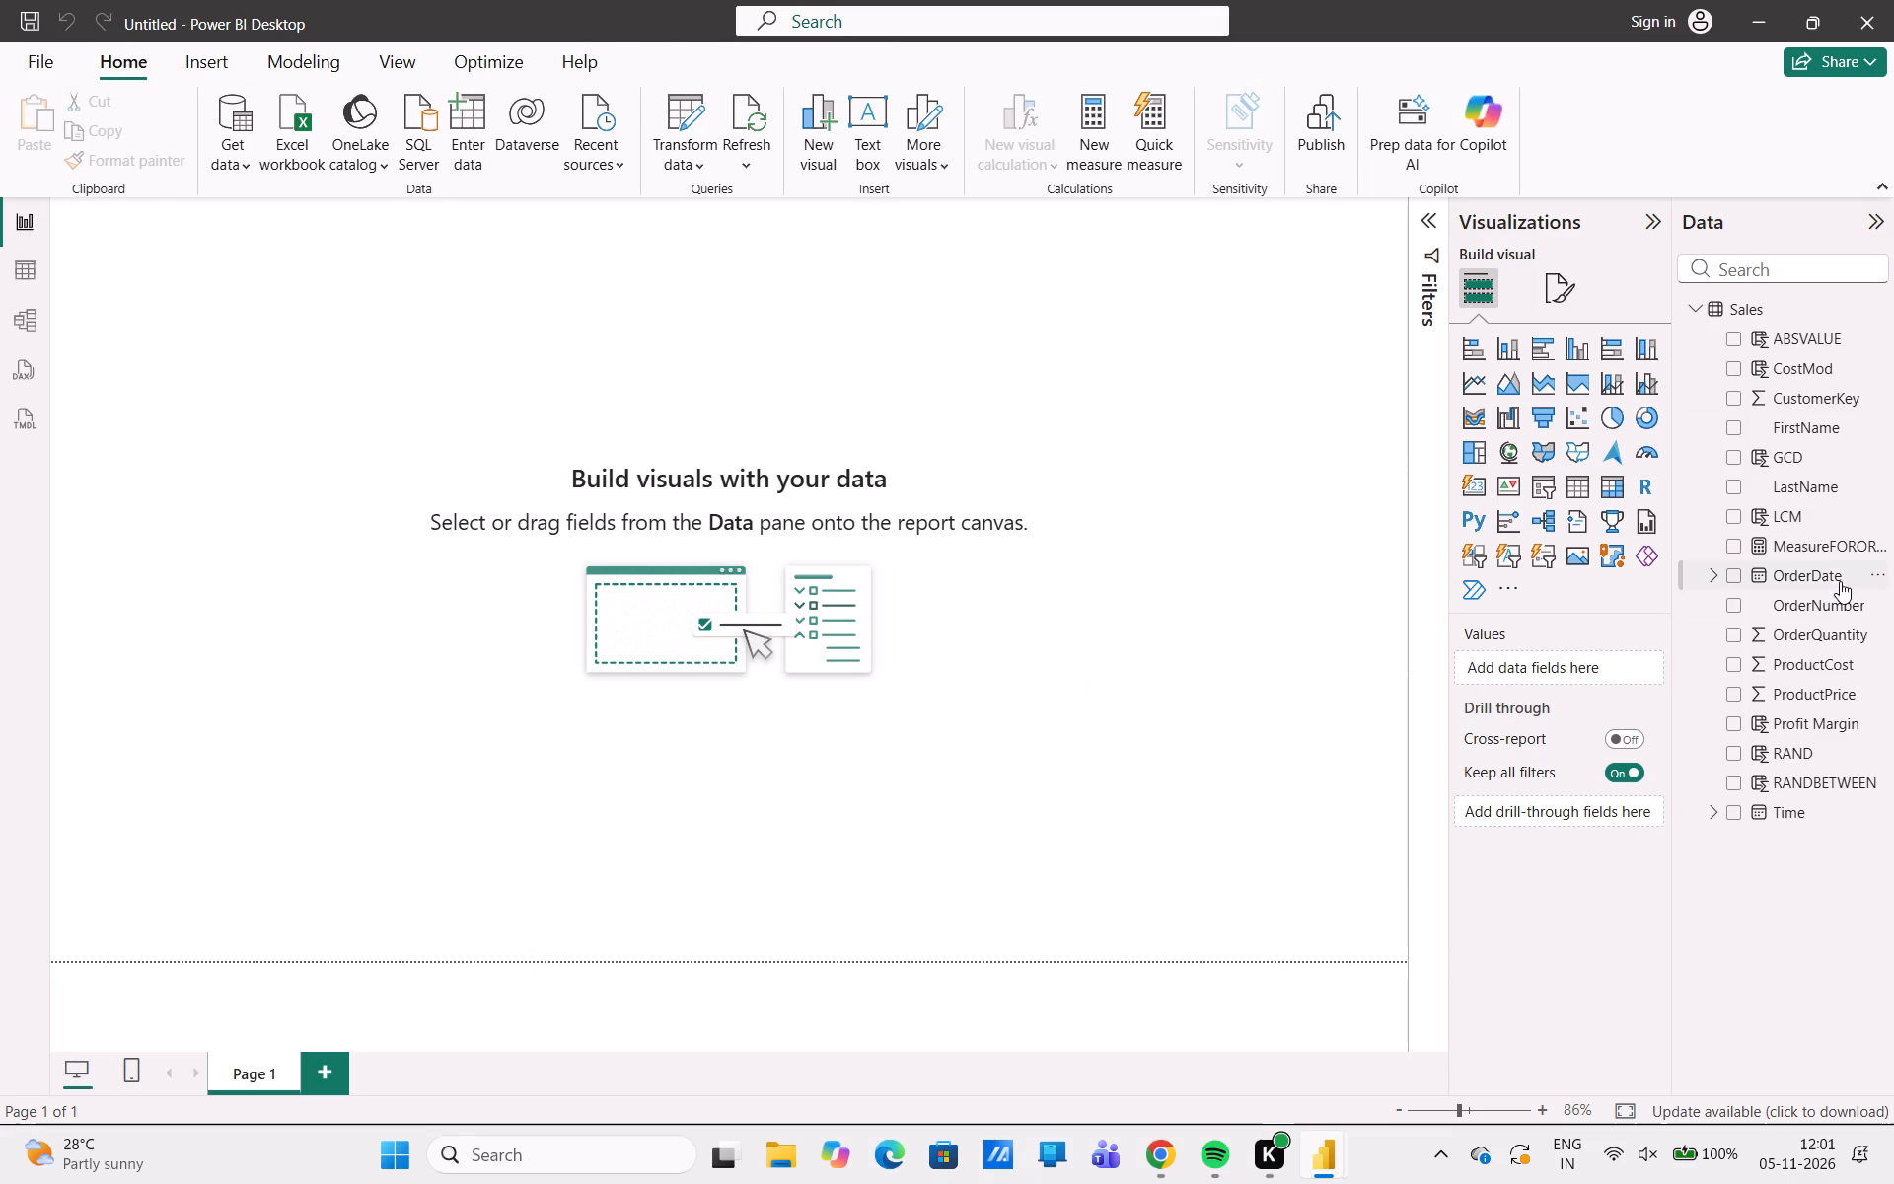
{"action": "left_click", "coordinate": [1811, 551]}
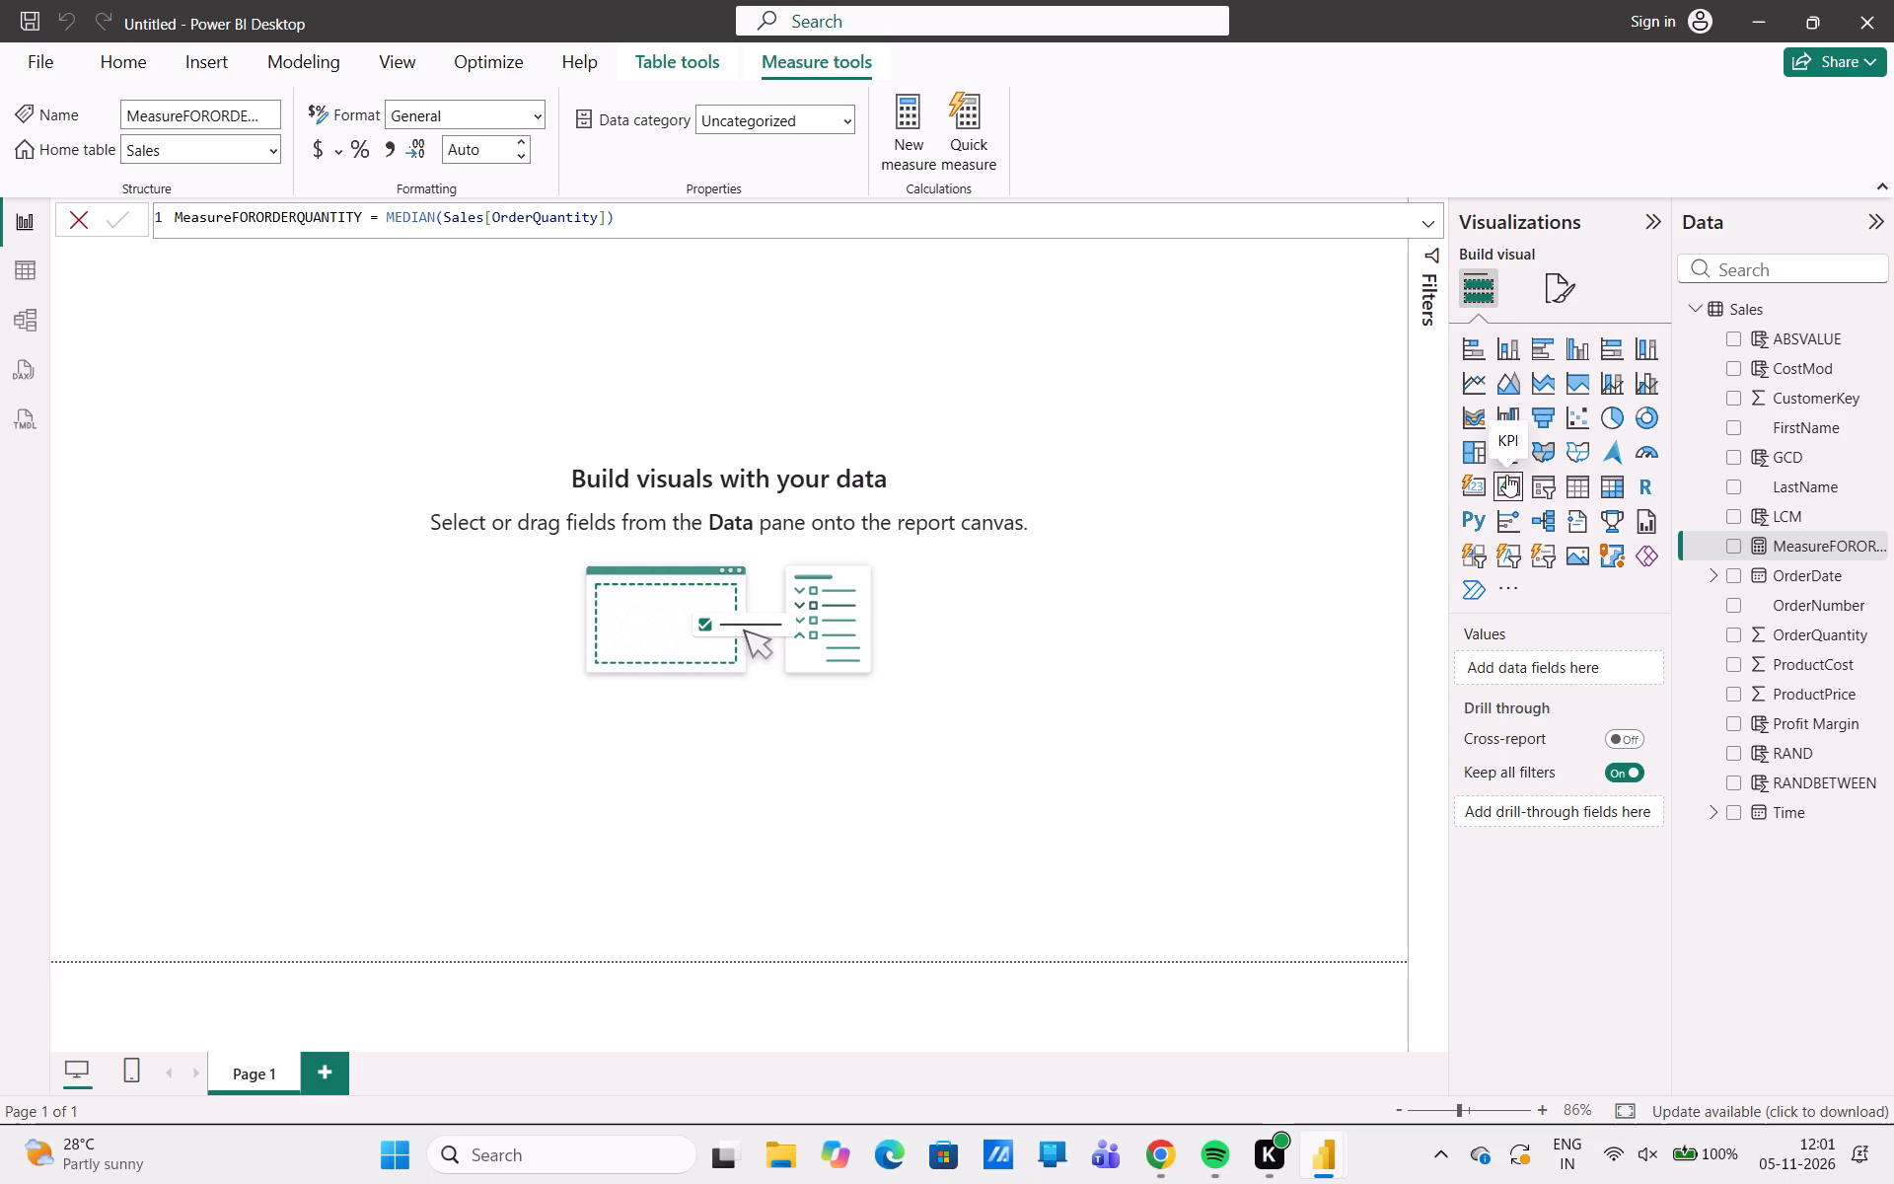
{"action": "left_click_drag", "start_coordinate": [1506, 475], "coordinate": [1162, 464]}
{"action": "left_click_drag", "start_coordinate": [1162, 464], "coordinate": [1052, 446]}
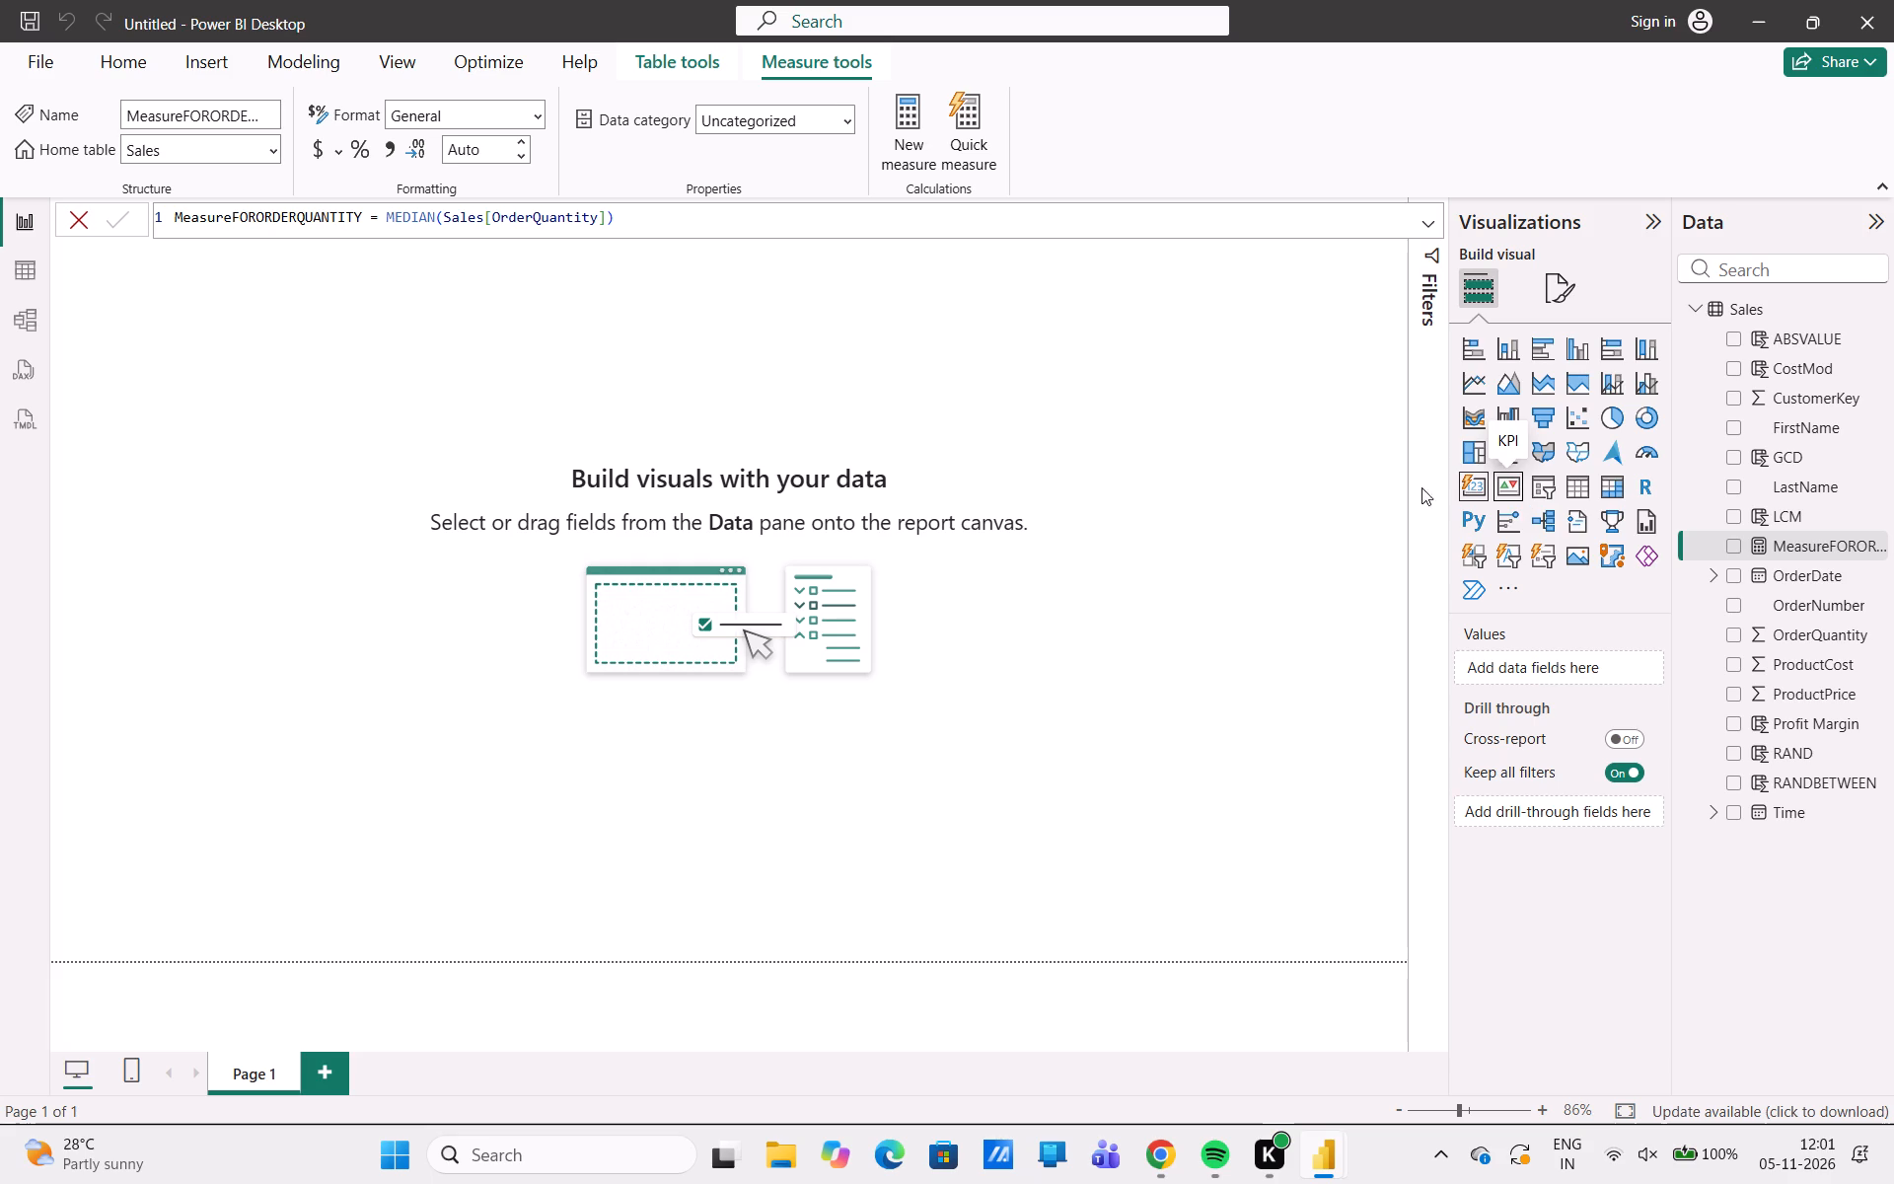
{"action": "left_click", "coordinate": [1477, 481]}
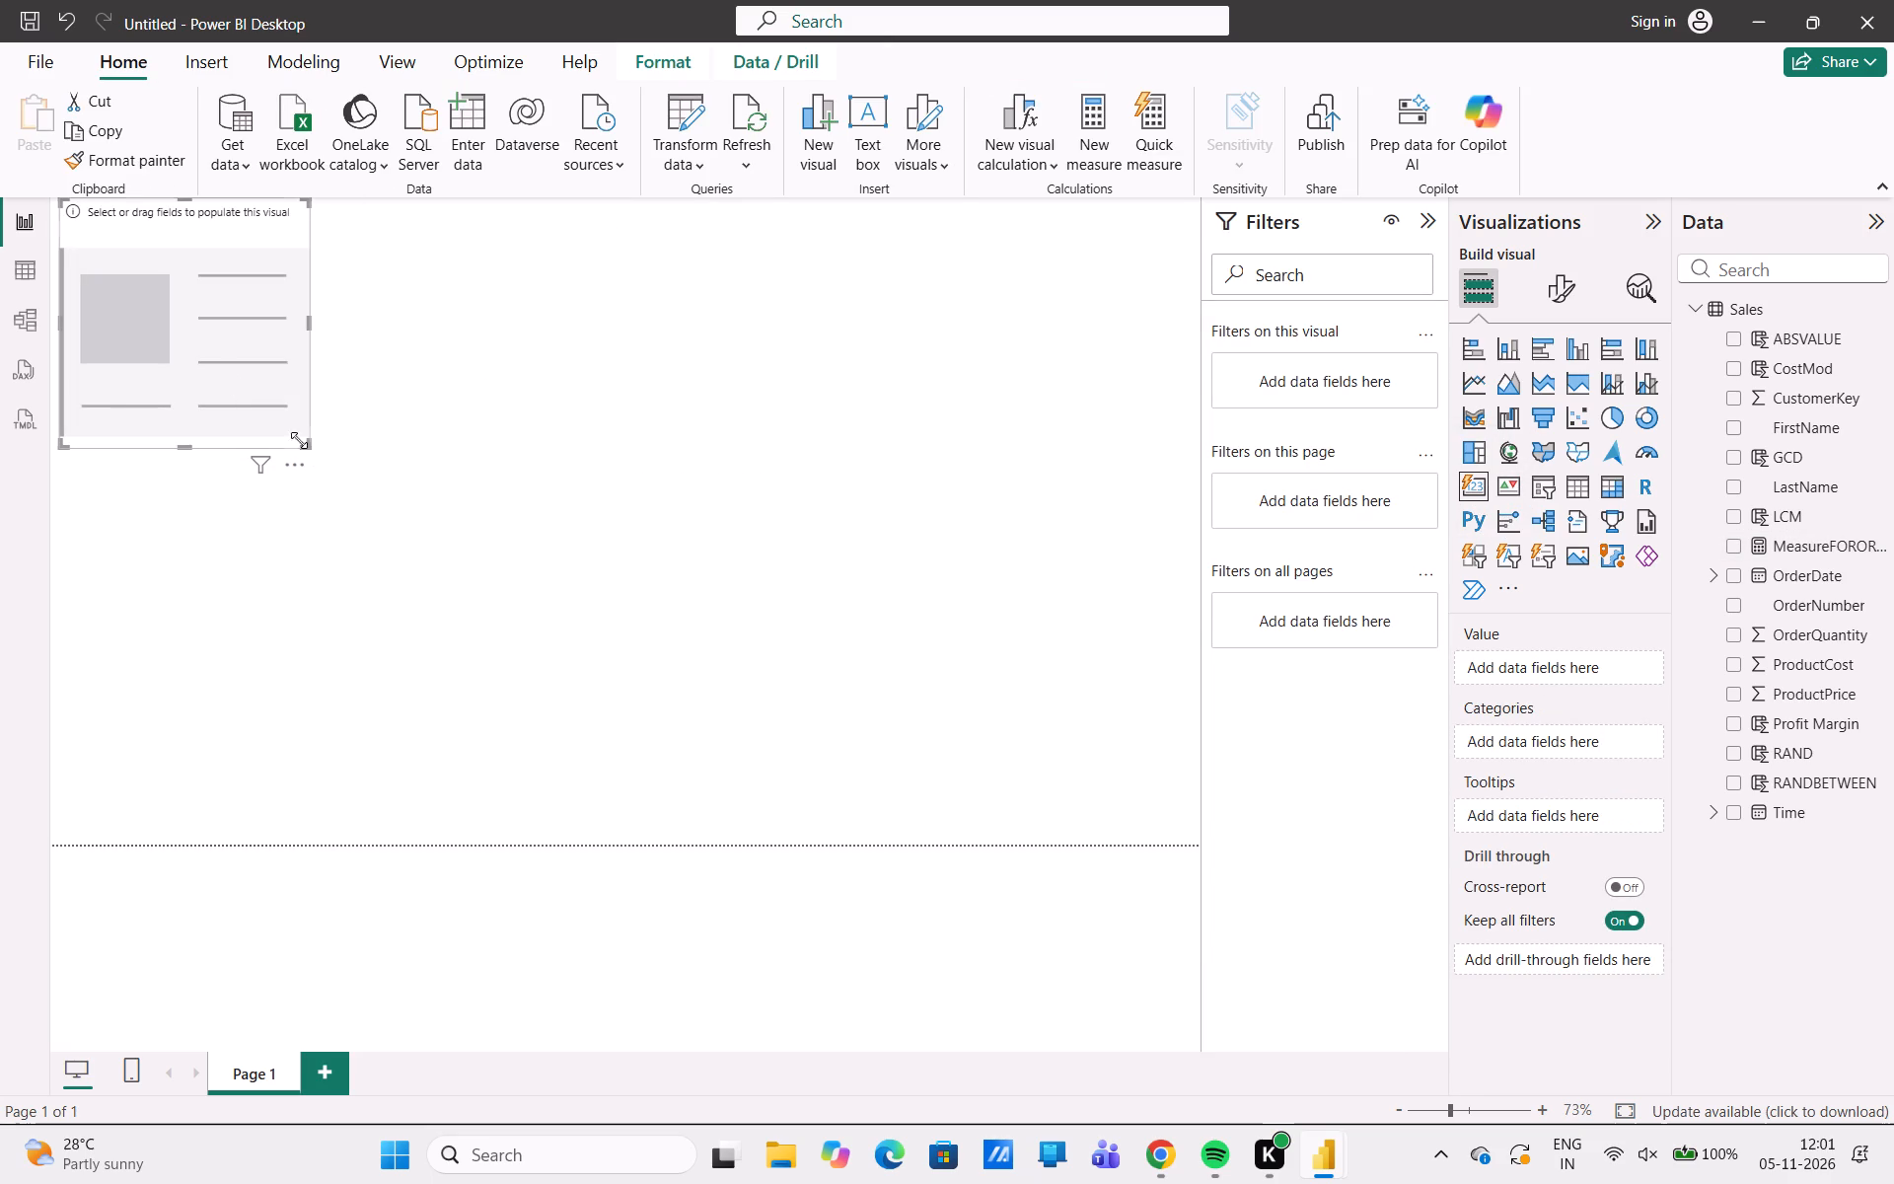
{"action": "left_click", "coordinate": [219, 332]}
{"action": "left_click", "coordinate": [1734, 543]}
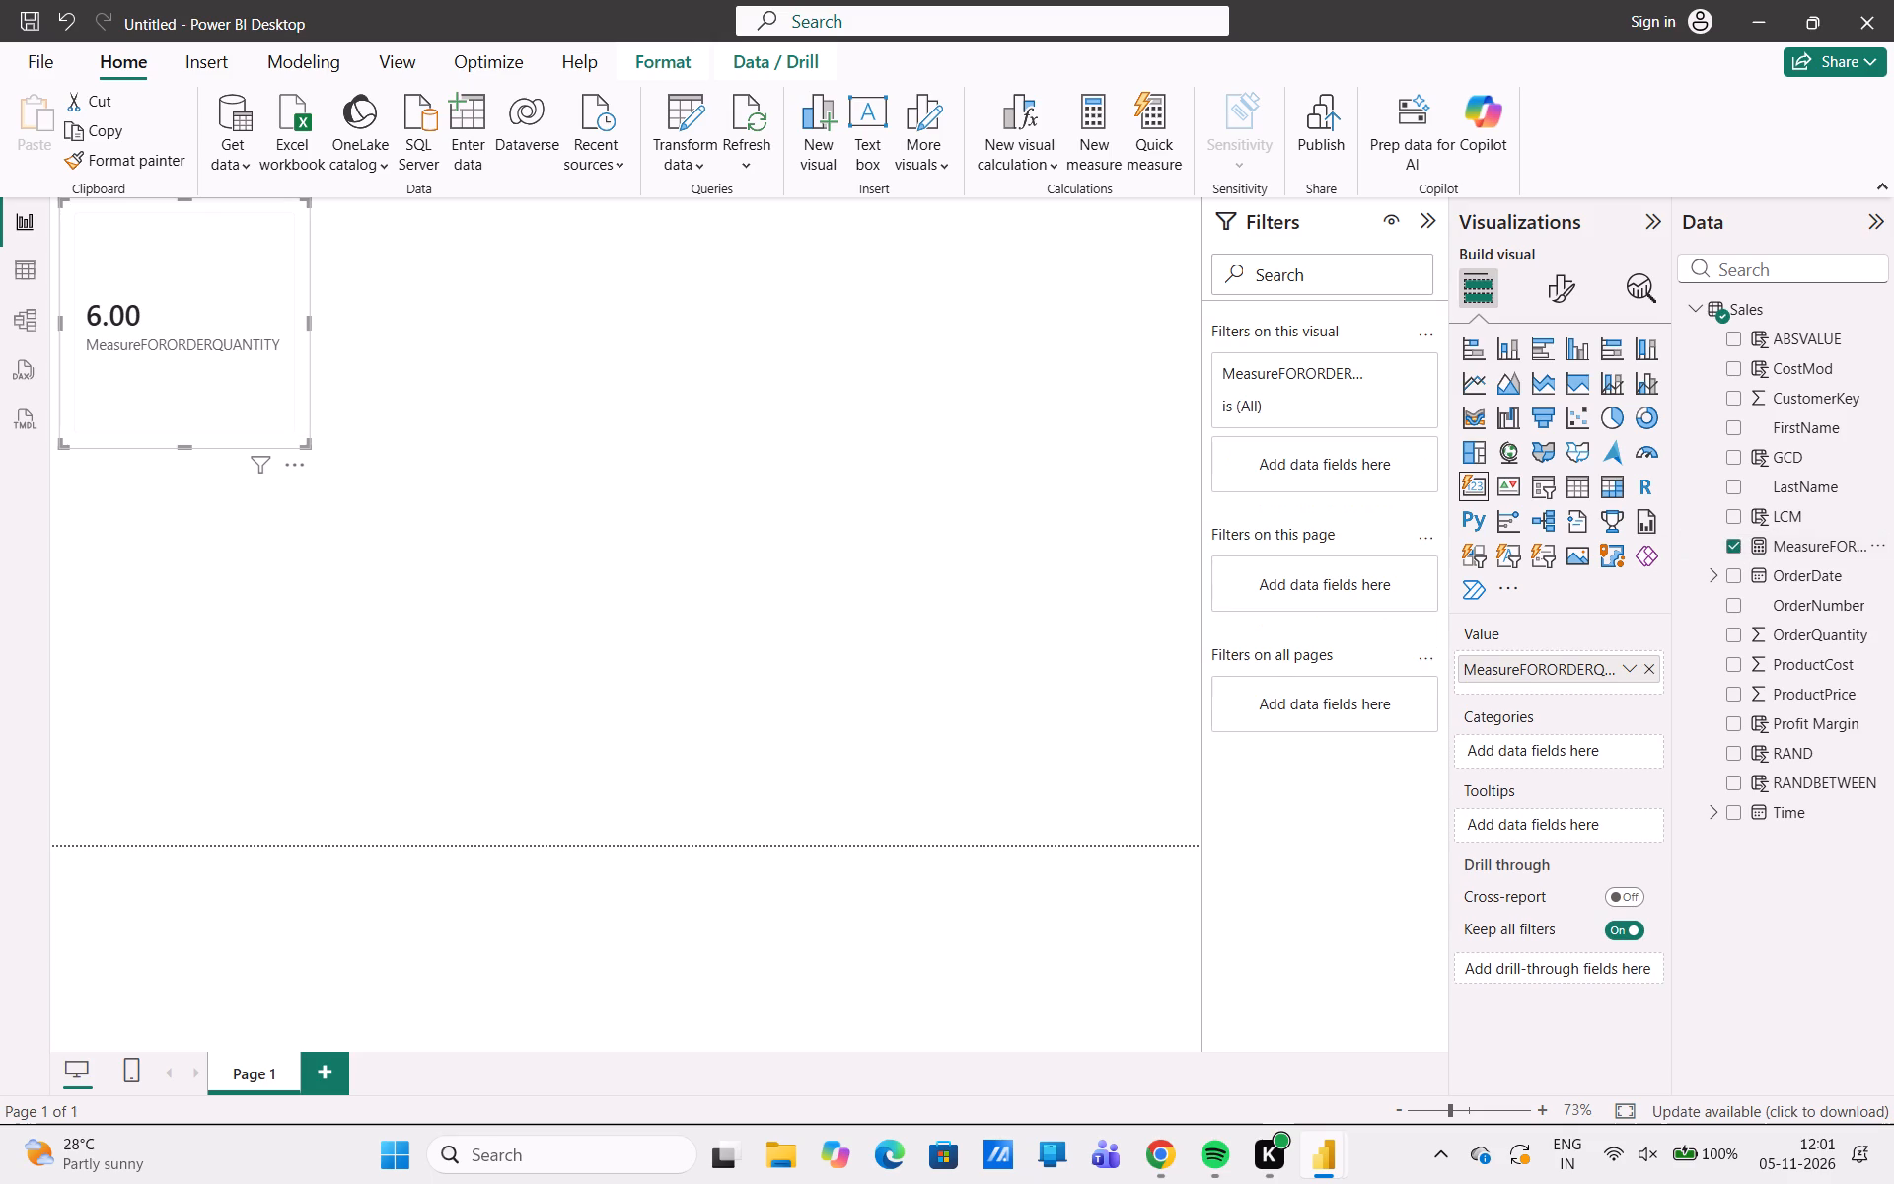
Move the MeasureFORORDERQUANTITY card from the page's upper-left corner to around the middle of the report page.
{"action": "left_click_drag", "start_coordinate": [222, 346], "coordinate": [419, 469]}
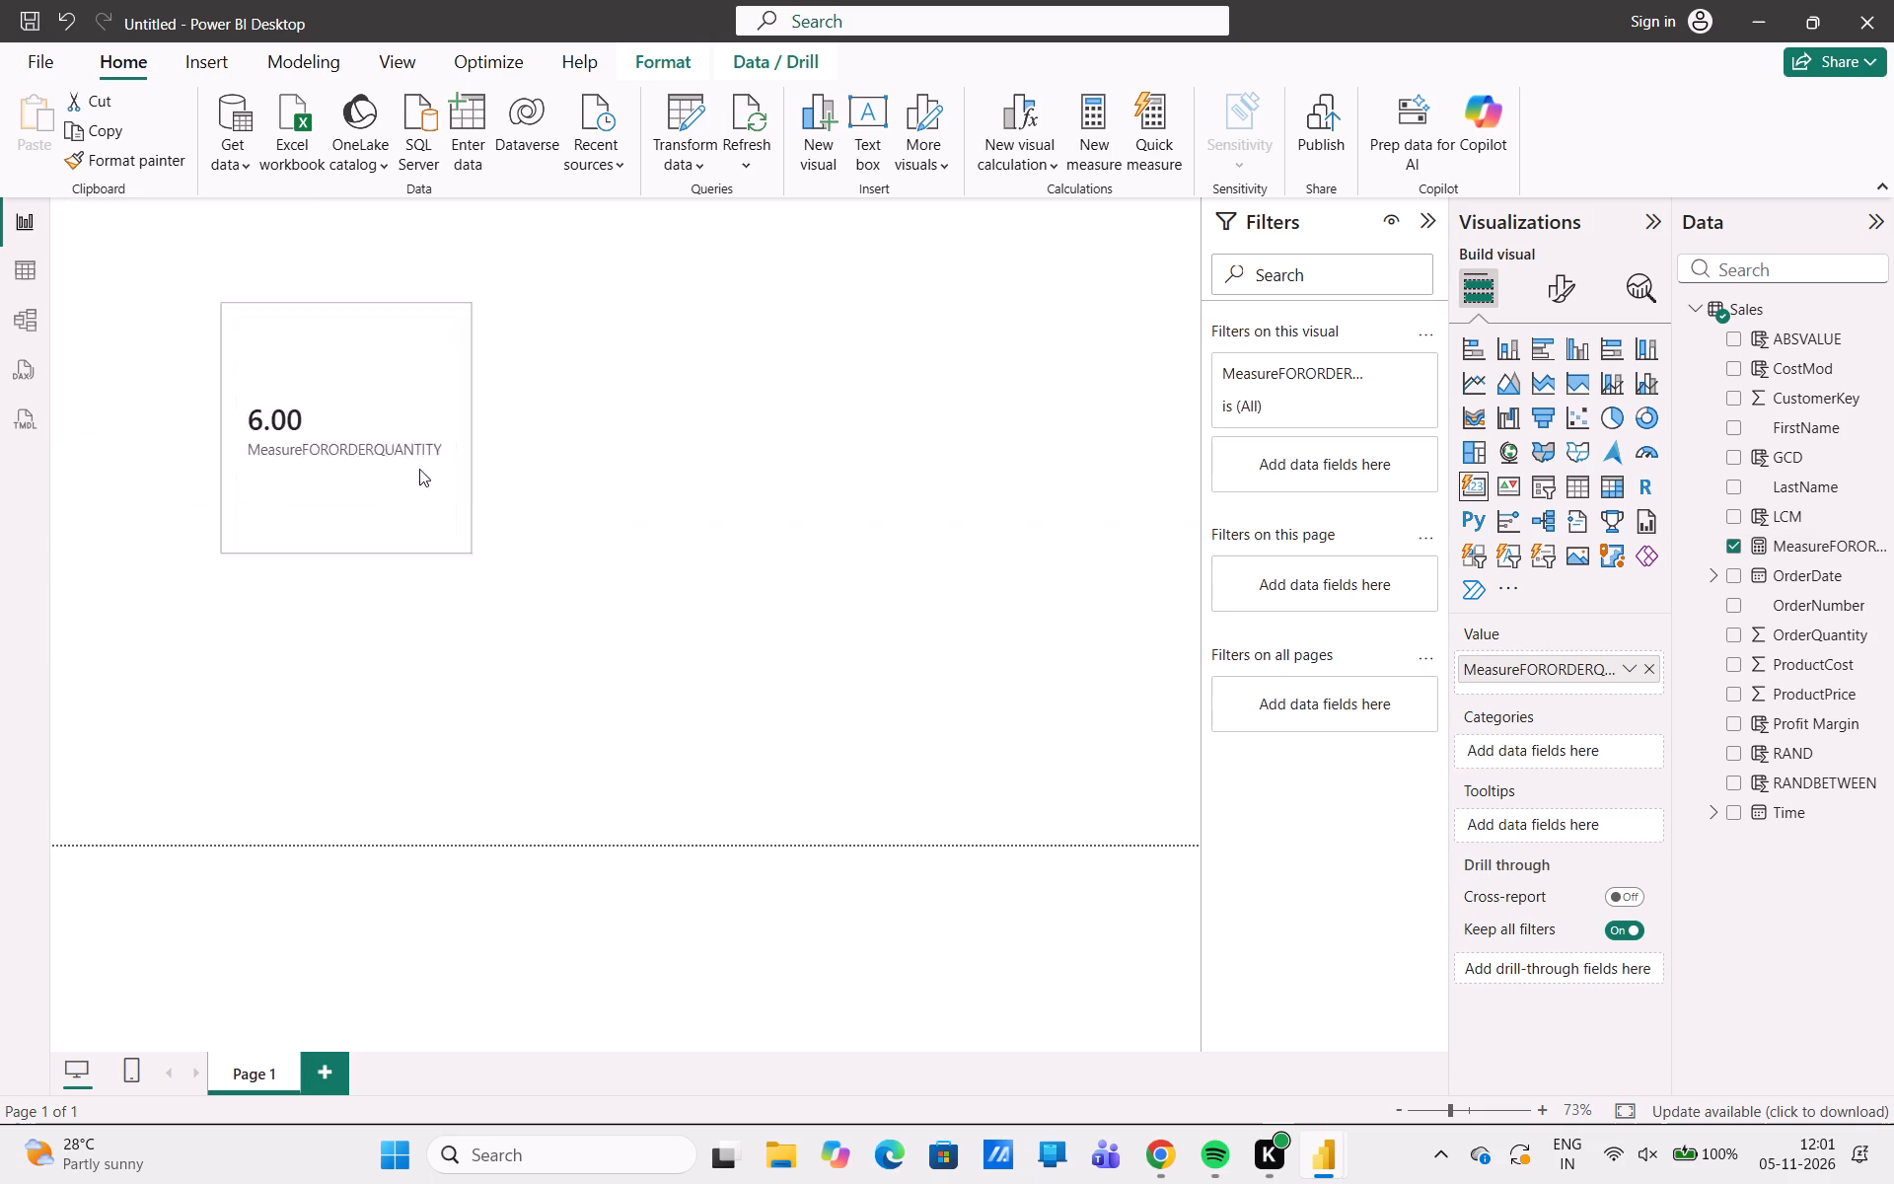
{"action": "left_click_drag", "start_coordinate": [419, 469], "coordinate": [649, 529]}
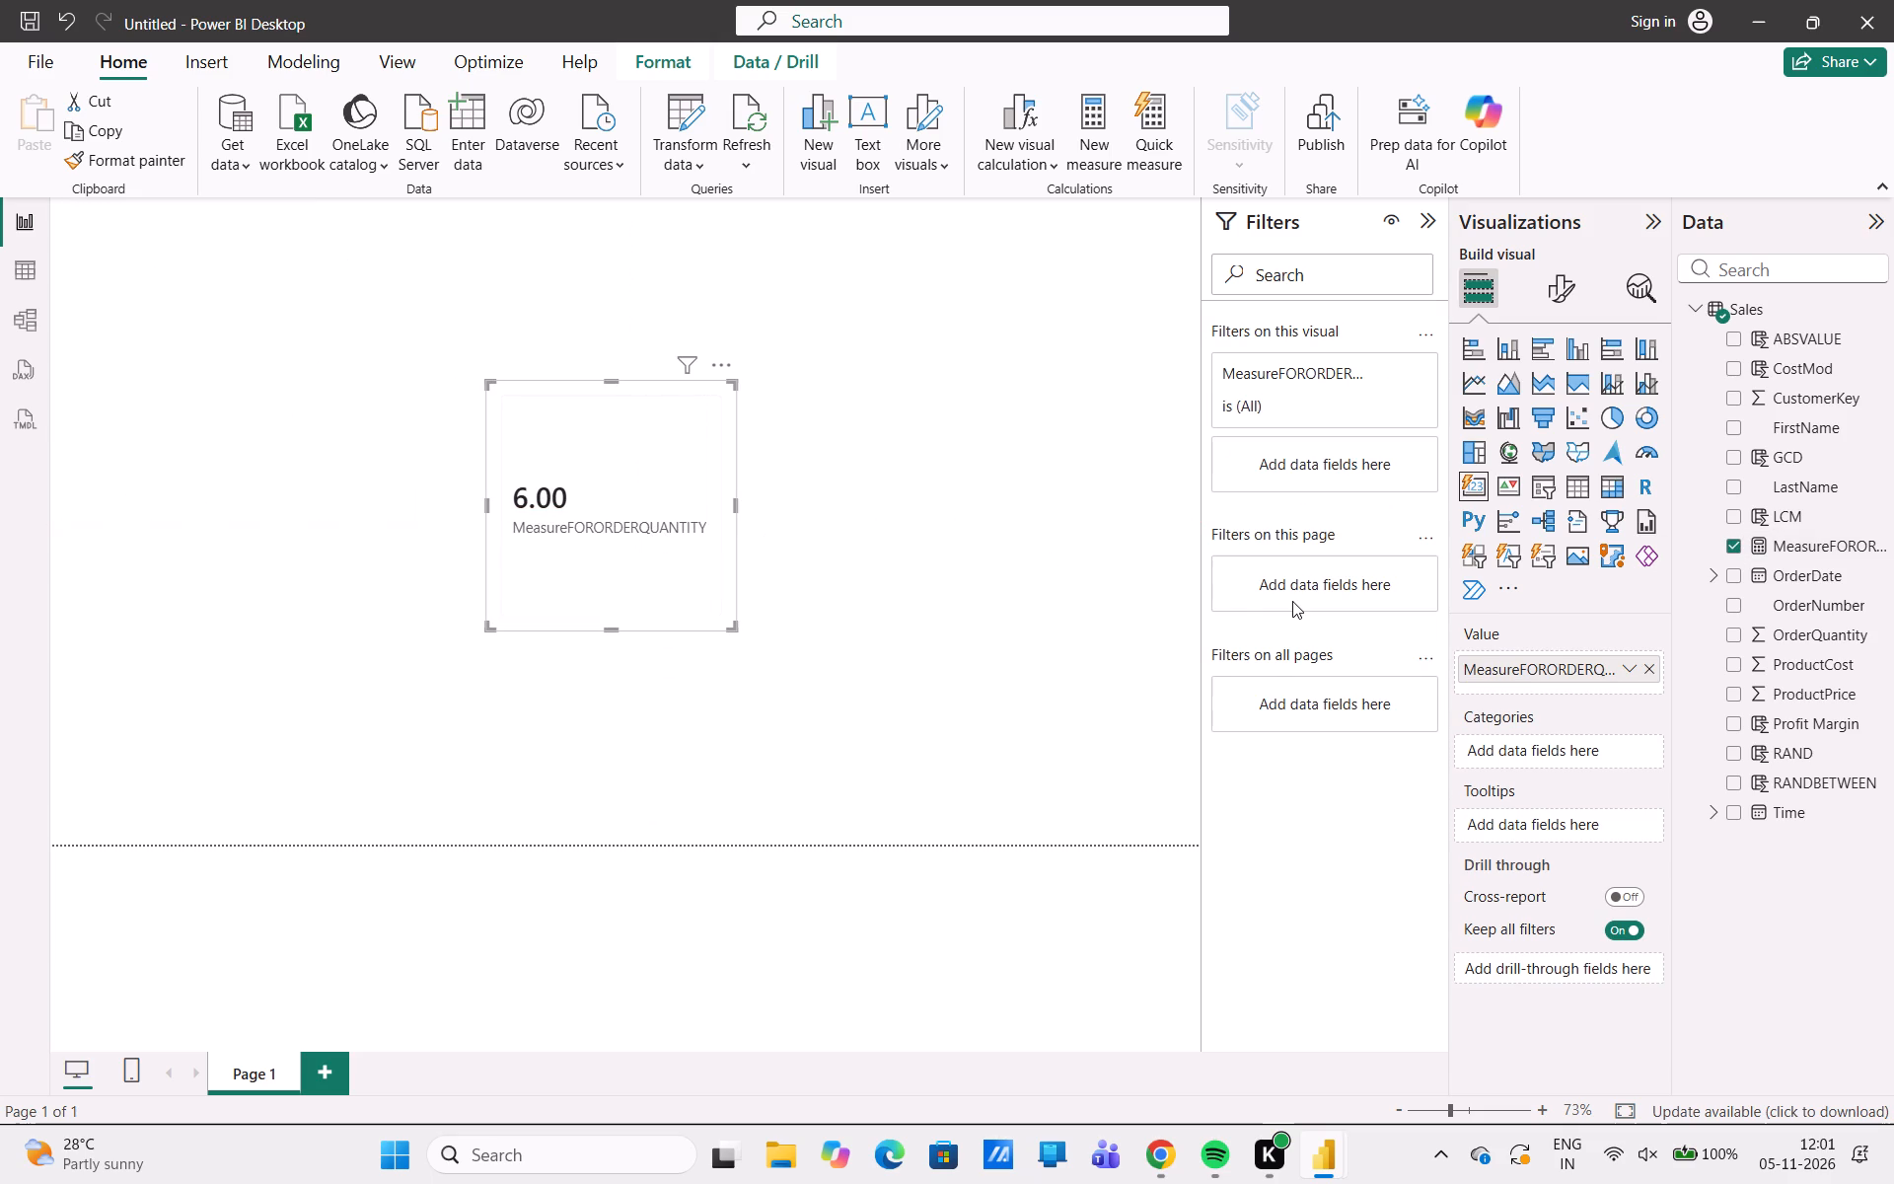